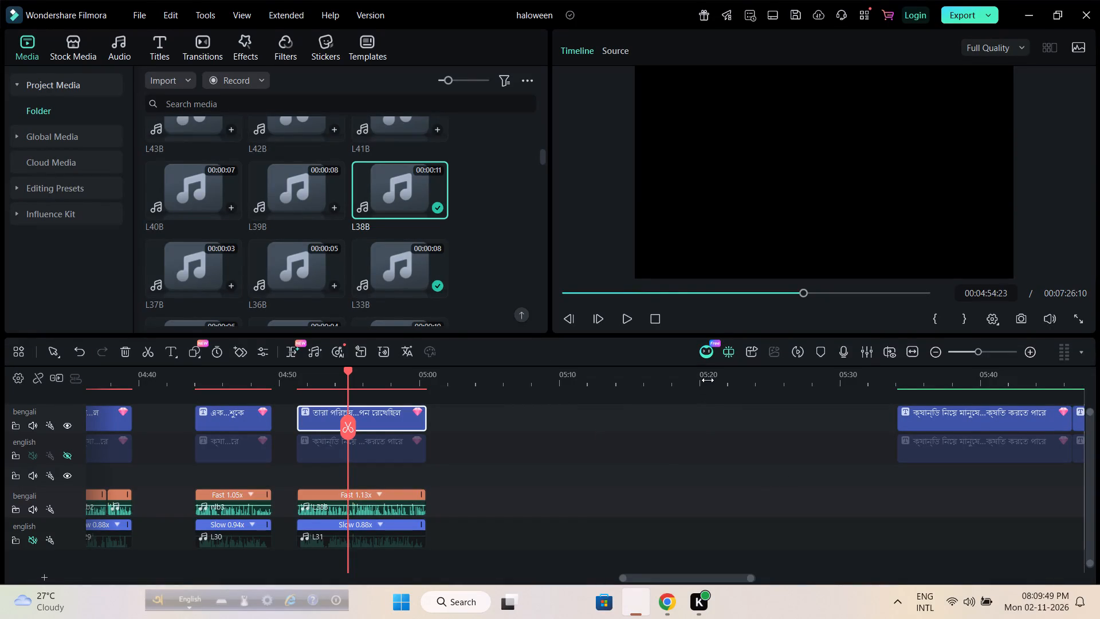
{"action": "key", "text": "space"}
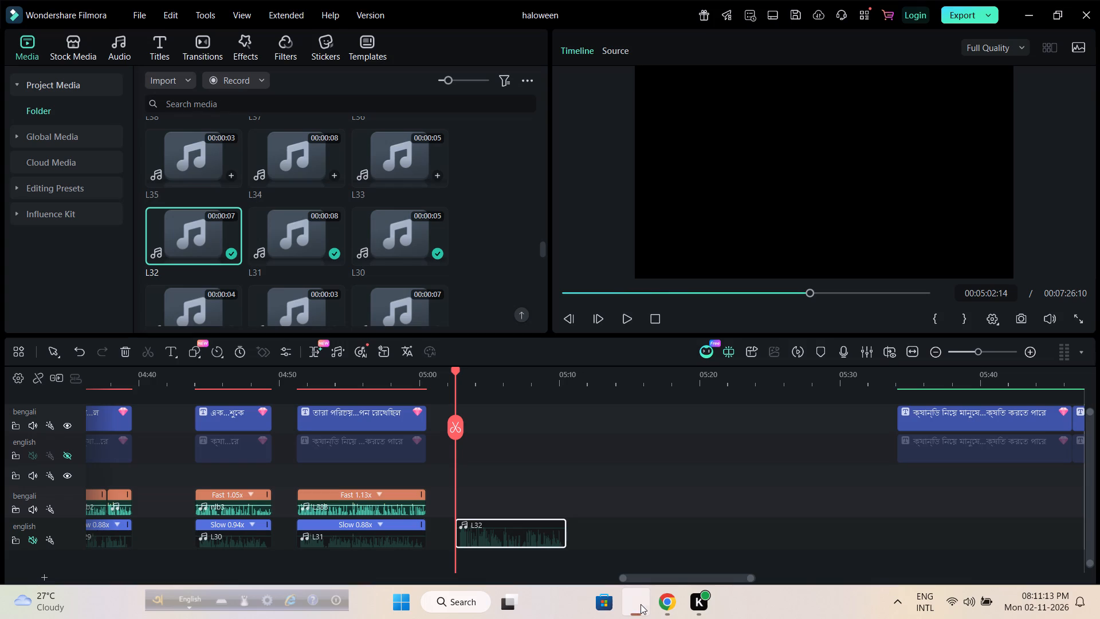
{"action": "scroll", "coordinate": [476, 283], "scroll_direction": "up", "scroll_amount": 2}
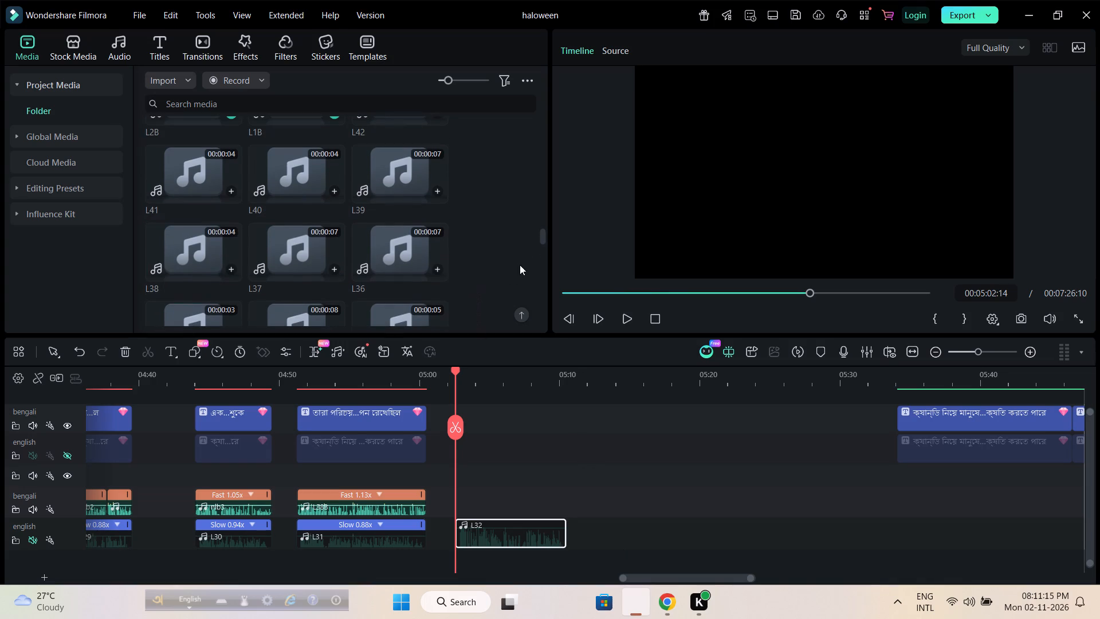
{"action": "left_click_drag", "start_coordinate": [542, 237], "coordinate": [544, 107]}
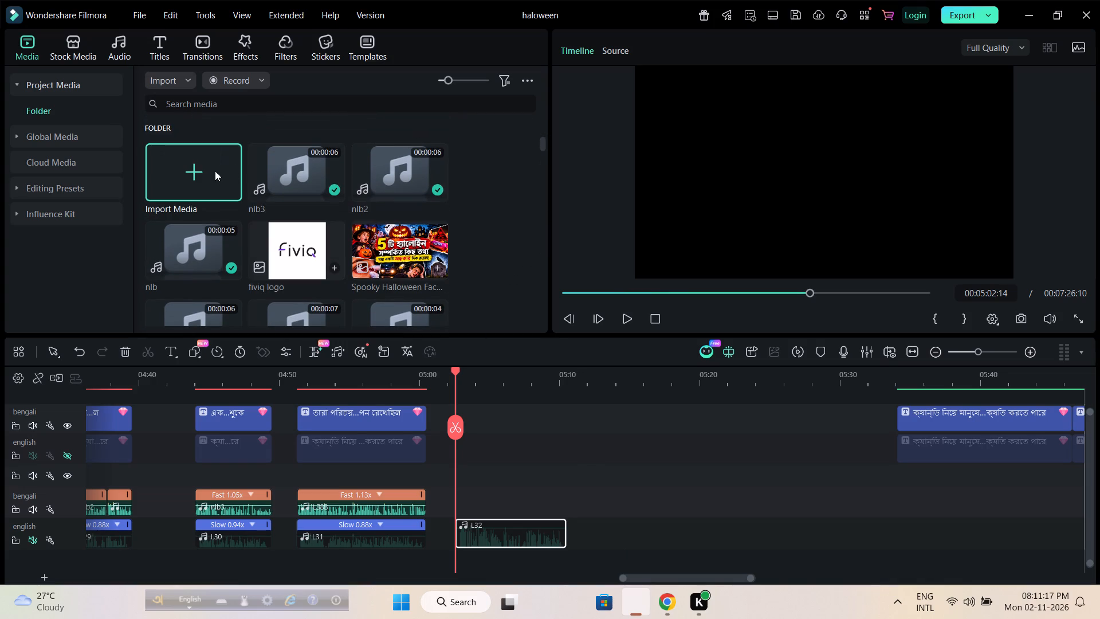
{"action": "left_click", "coordinate": [198, 171]}
{"action": "left_click", "coordinate": [163, 217]}
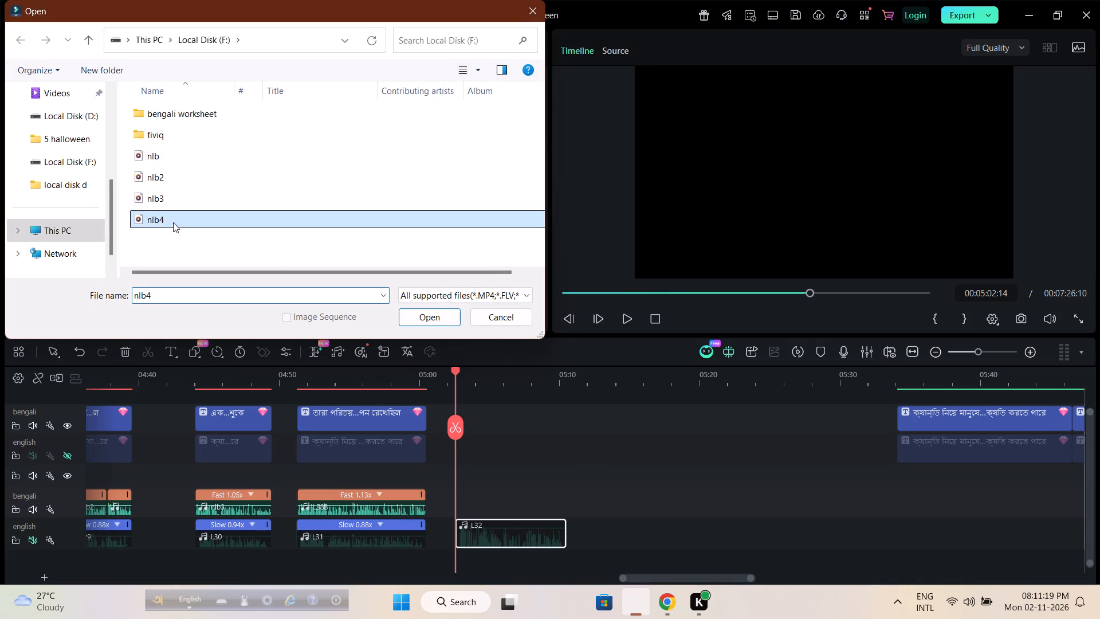
{"action": "left_click", "coordinate": [449, 320]}
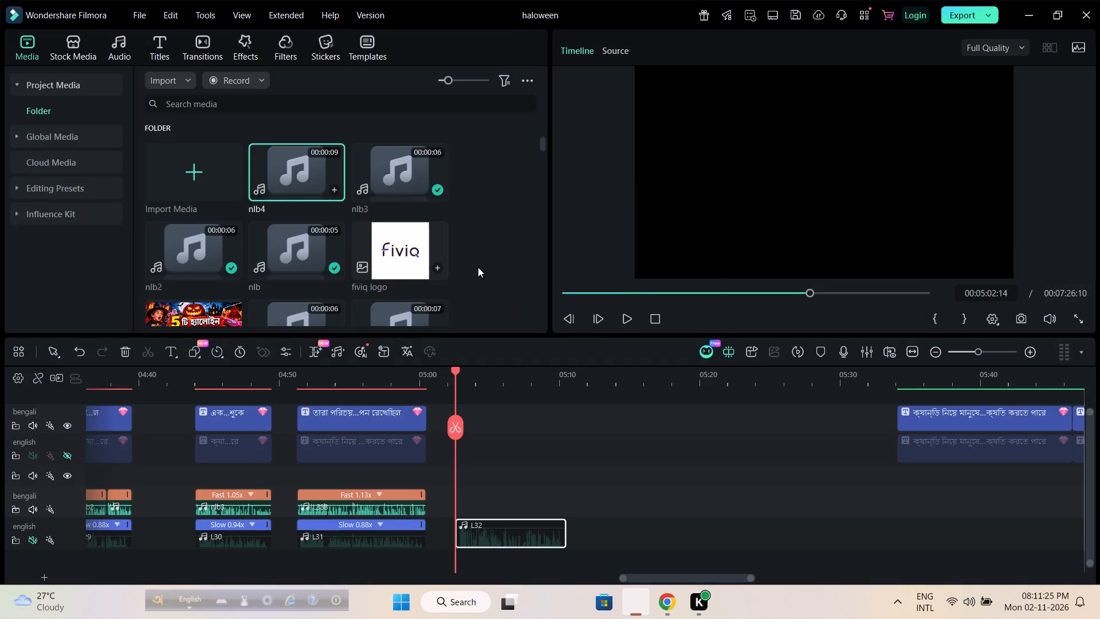
Place the nlb4 clip on the Bengali audio track at 00:05:02:14, aligned with the start of L32.
{"action": "left_click_drag", "start_coordinate": [294, 173], "coordinate": [451, 432]}
{"action": "left_click", "coordinate": [497, 285]}
Find the Bengali audio clip L36B in the project media and listen to its preview.
{"action": "scroll", "coordinate": [497, 285], "scroll_direction": "down", "scroll_amount": 6}
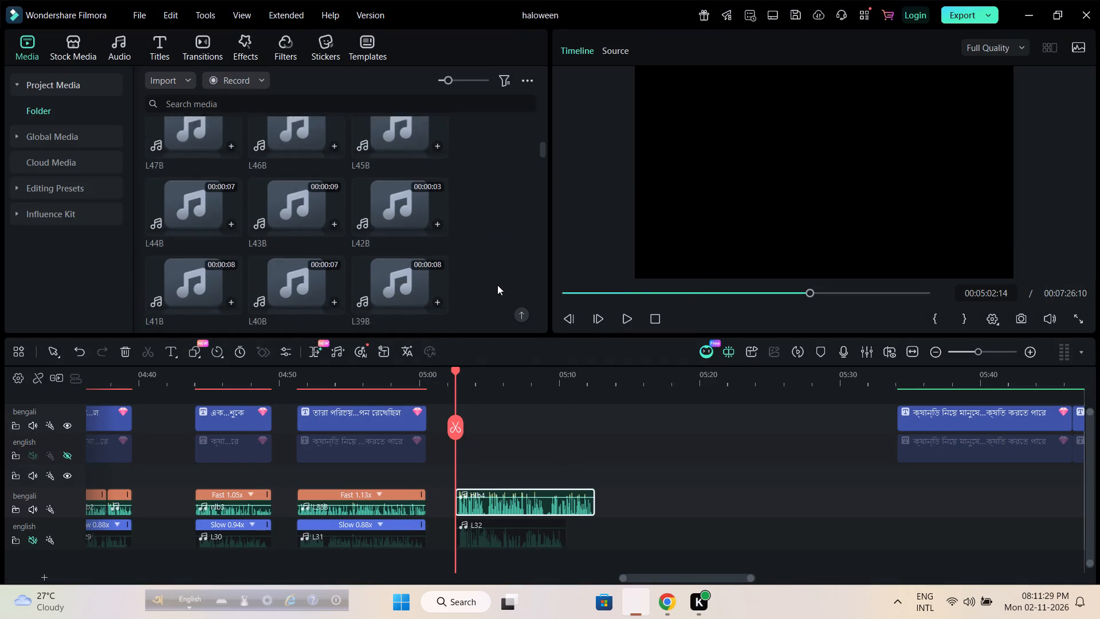
{"action": "scroll", "coordinate": [497, 285], "scroll_direction": "down", "scroll_amount": 2}
{"action": "scroll", "coordinate": [497, 285], "scroll_direction": "up", "scroll_amount": 2}
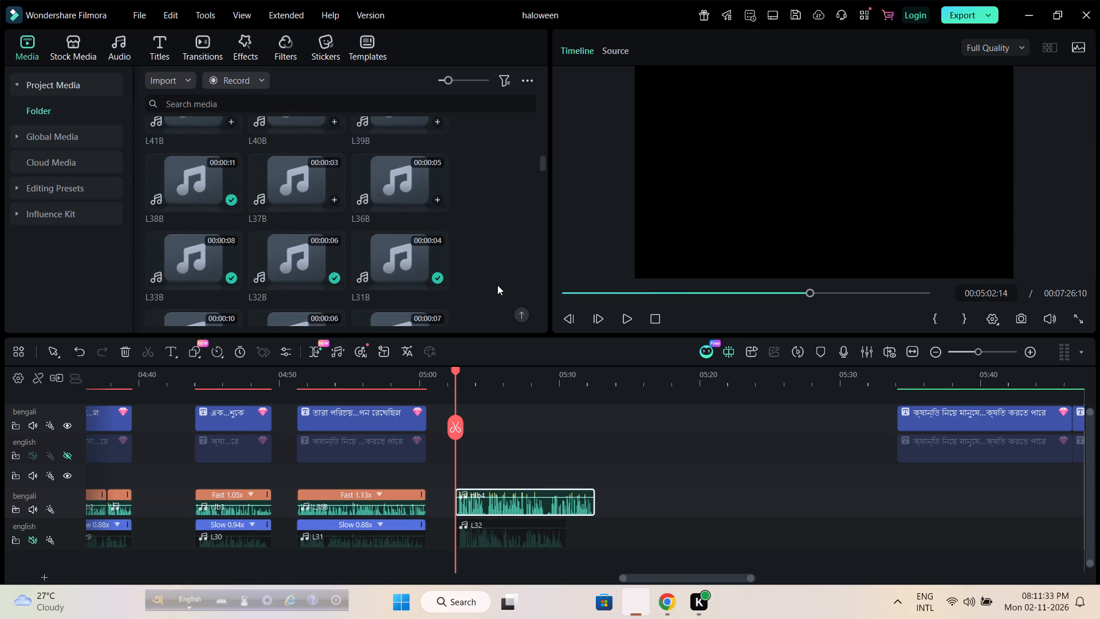
{"action": "left_click", "coordinate": [388, 174]}
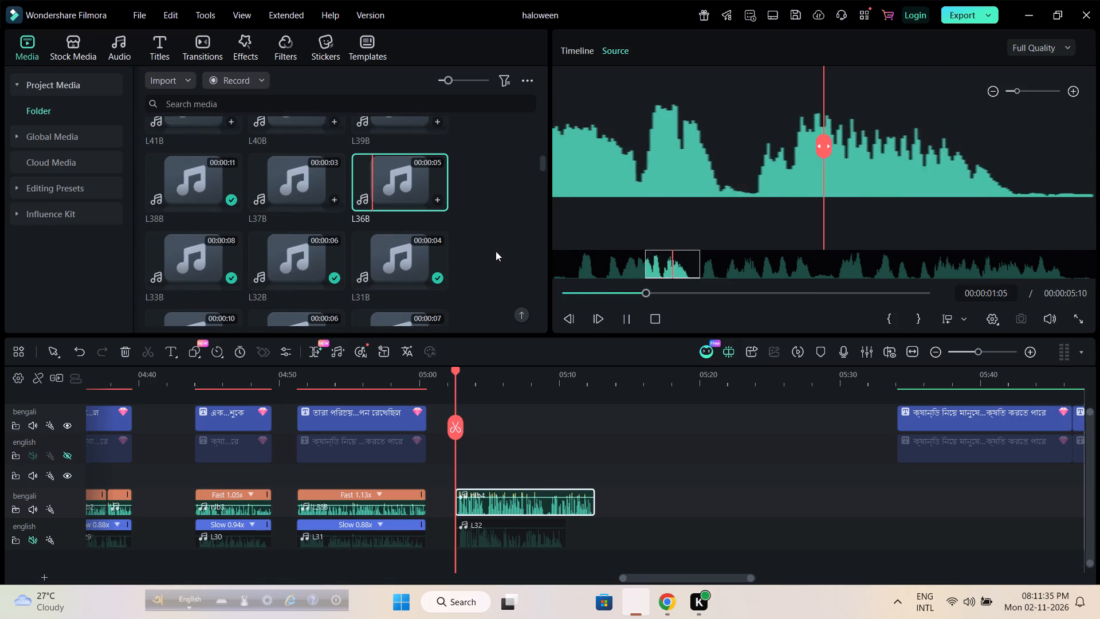
{"action": "scroll", "coordinate": [496, 251], "scroll_direction": "up", "scroll_amount": 1}
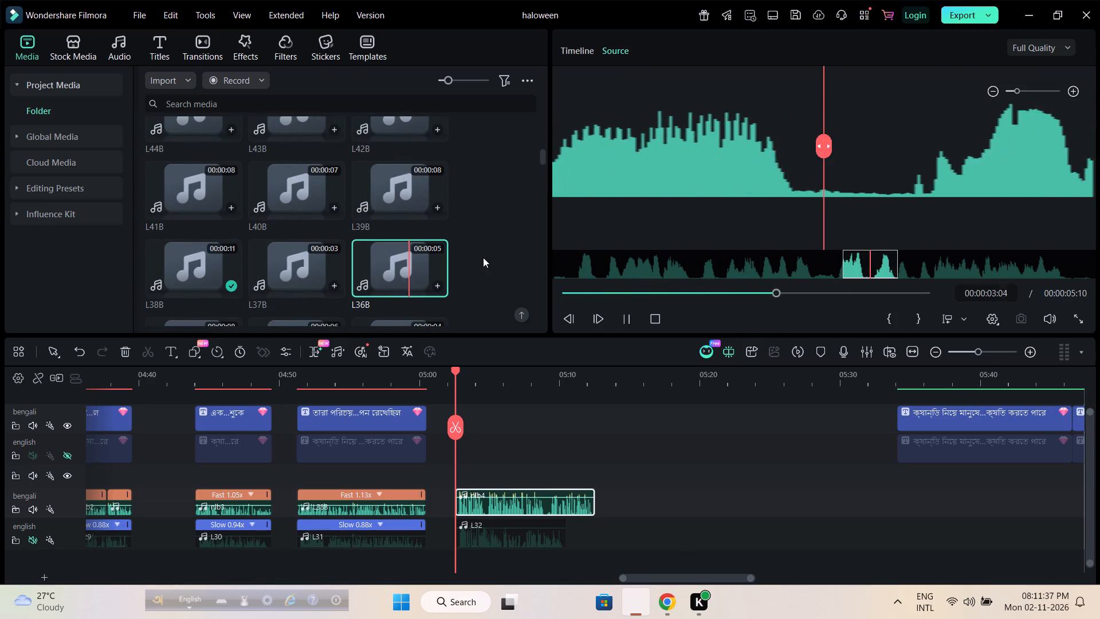
{"action": "left_click", "coordinate": [476, 264]}
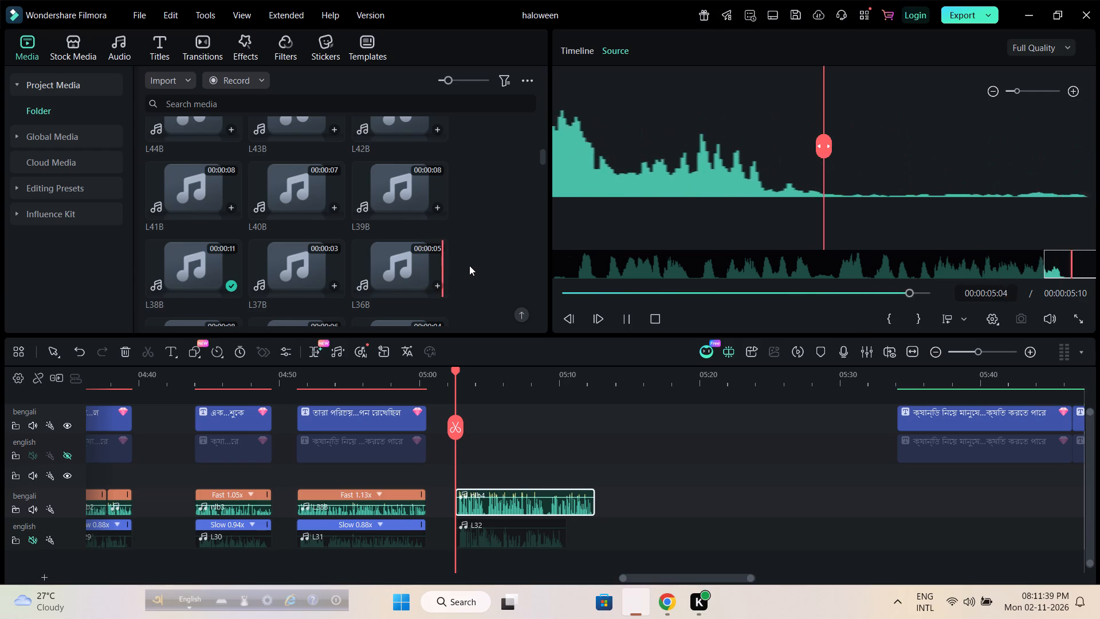
Delete the audio clips L36B and L37B from the project media.
{"action": "left_click_drag", "start_coordinate": [469, 265], "coordinate": [291, 269]}
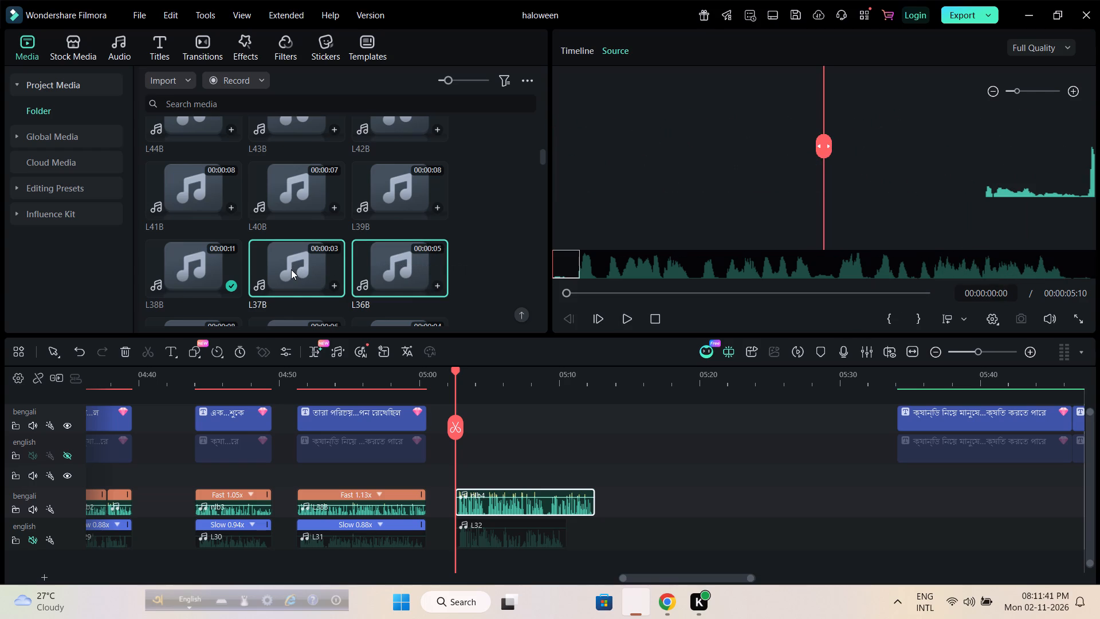
{"action": "key", "text": "Delete"}
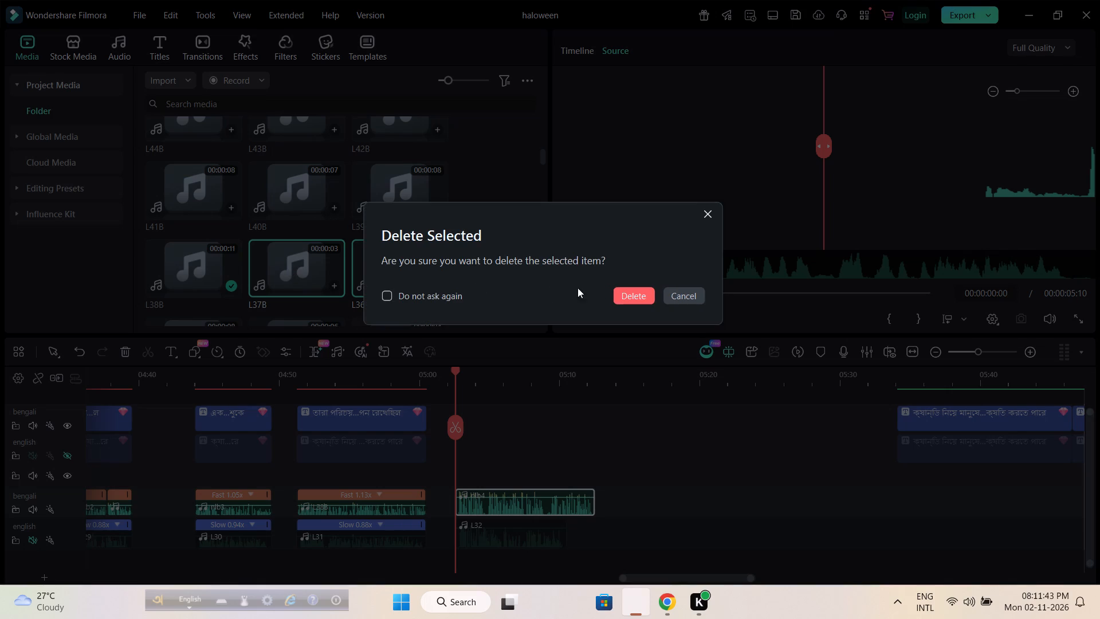
{"action": "left_click", "coordinate": [626, 296]}
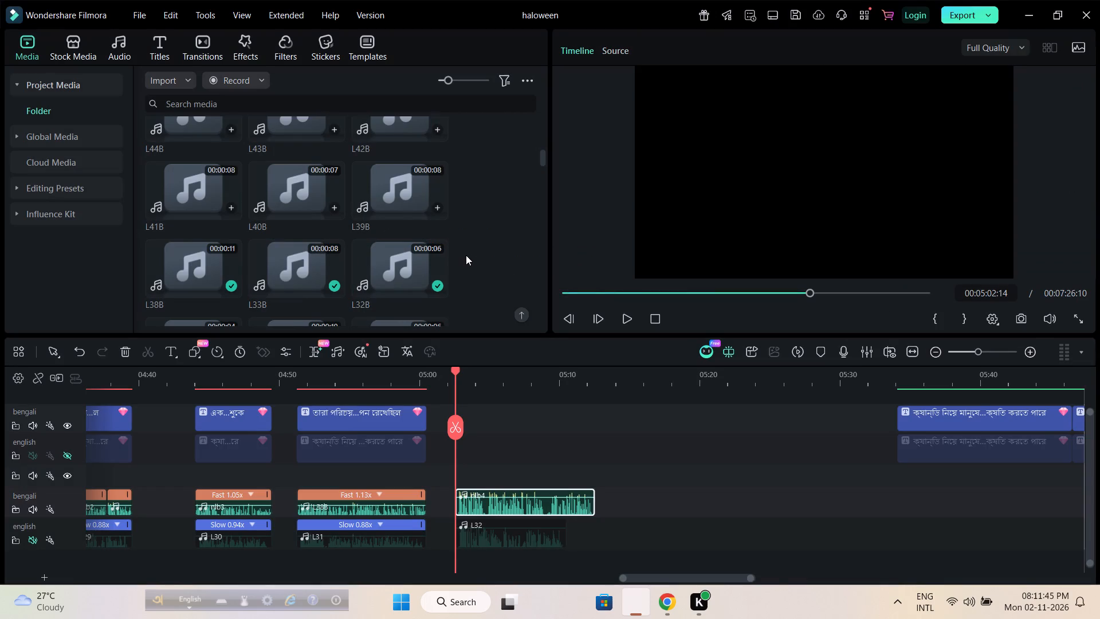
Listen to the L39B and L40B audio clips and delete both from the project media.
{"action": "left_click", "coordinate": [414, 185]}
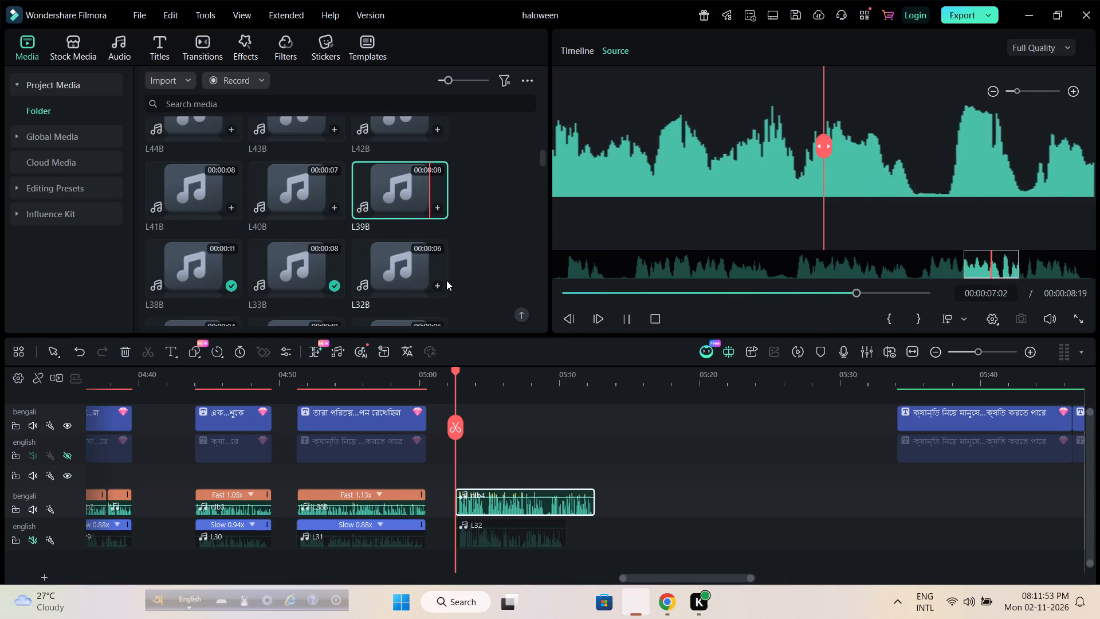
{"action": "left_click", "coordinate": [299, 194]}
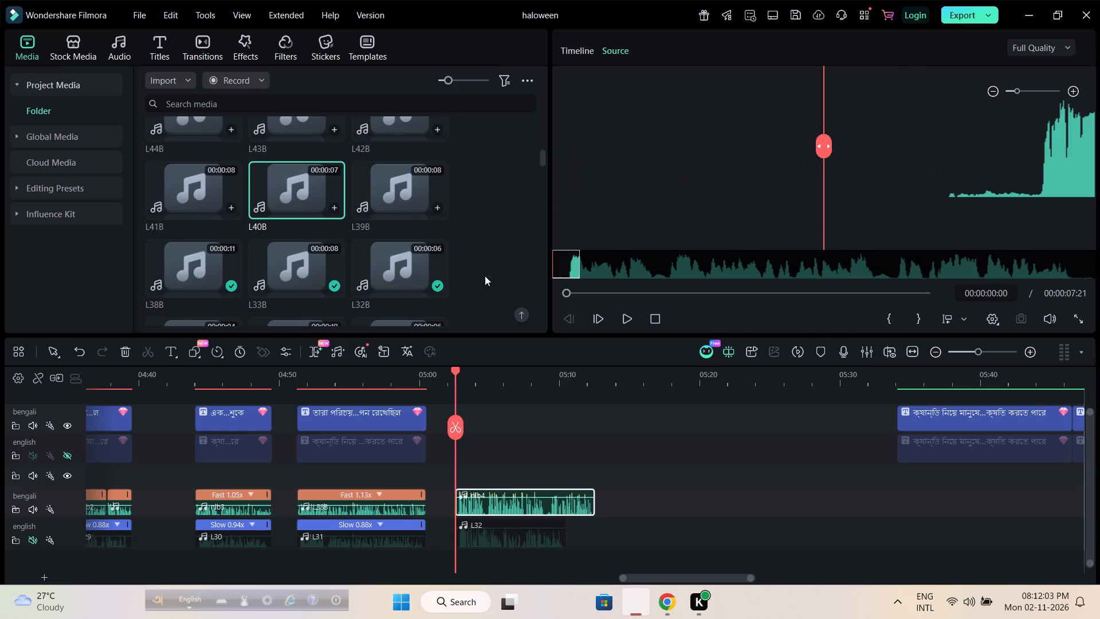
{"action": "left_click_drag", "start_coordinate": [482, 190], "coordinate": [277, 193]}
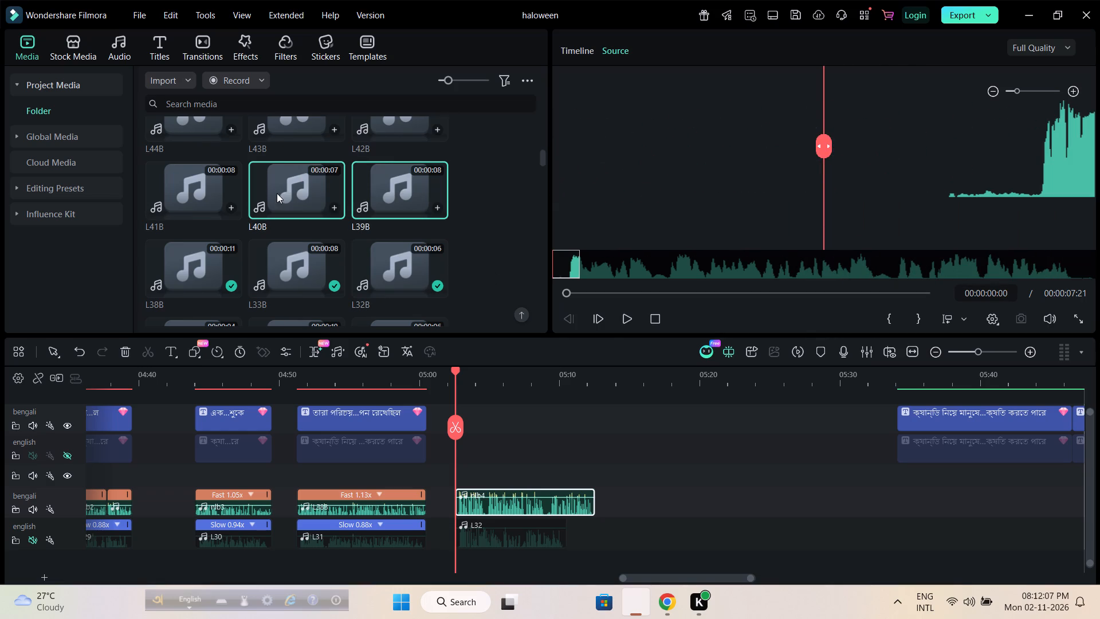
{"action": "key", "text": "Delete"}
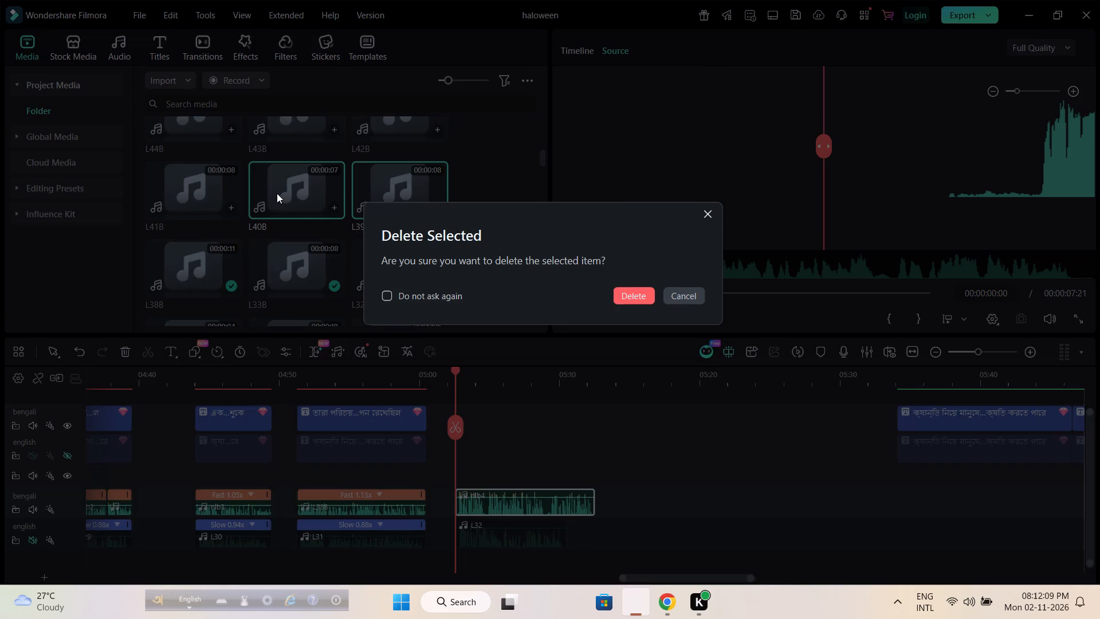
{"action": "left_click", "coordinate": [626, 296]}
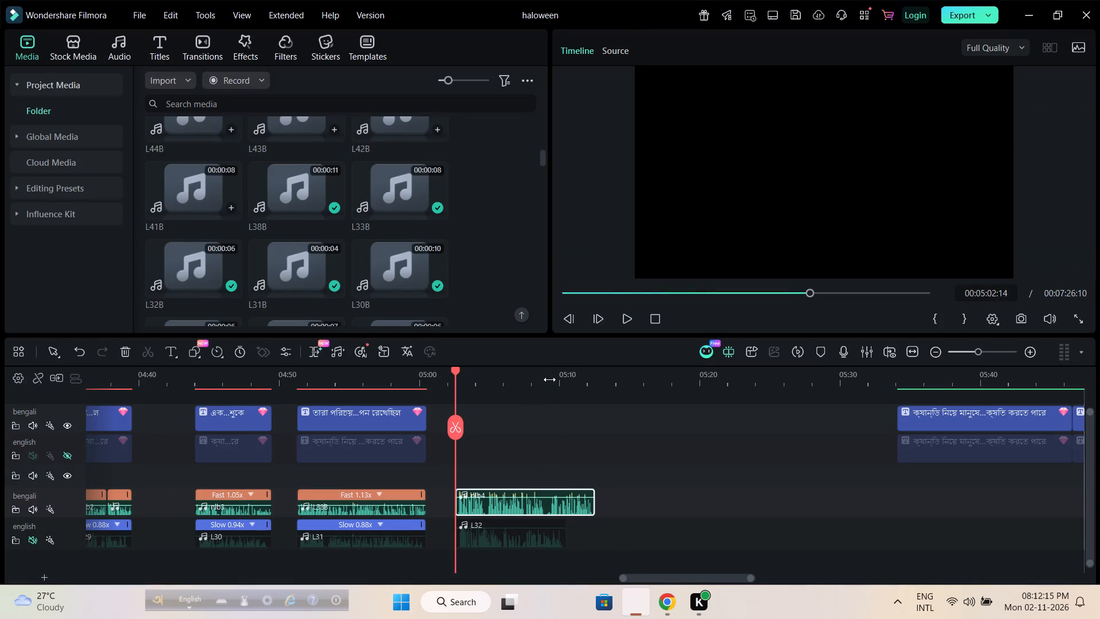
Trim the silent start of the nlb4 clip to 00:05:02:19 and realign the clip with the start of L32.
{"action": "left_click_drag", "start_coordinate": [549, 379], "coordinate": [806, 379]}
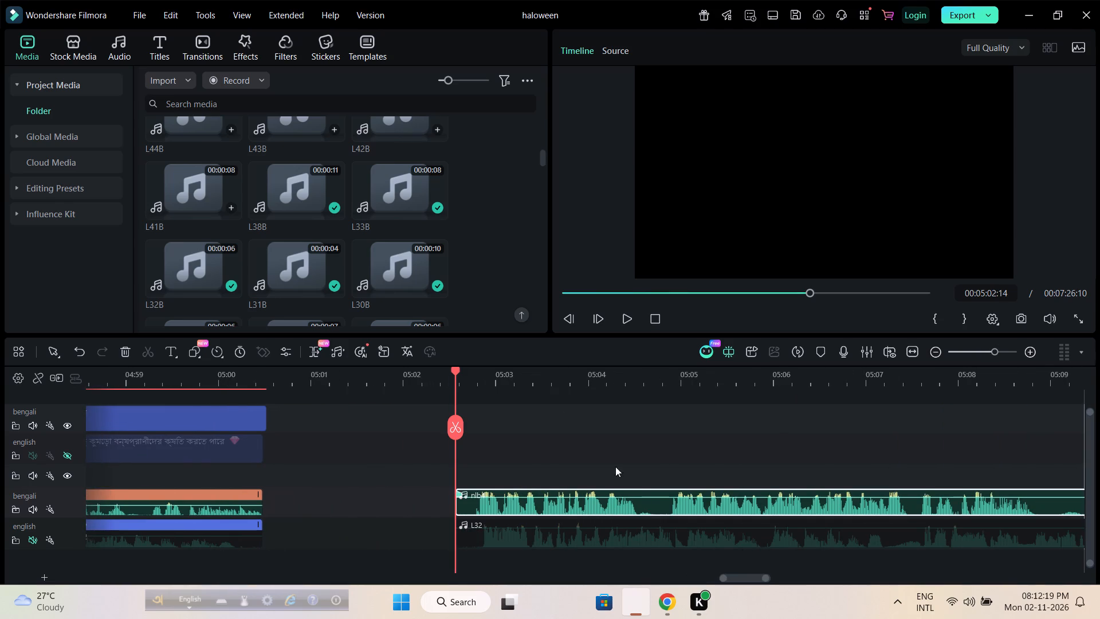
{"action": "left_click_drag", "start_coordinate": [478, 383], "coordinate": [831, 391]}
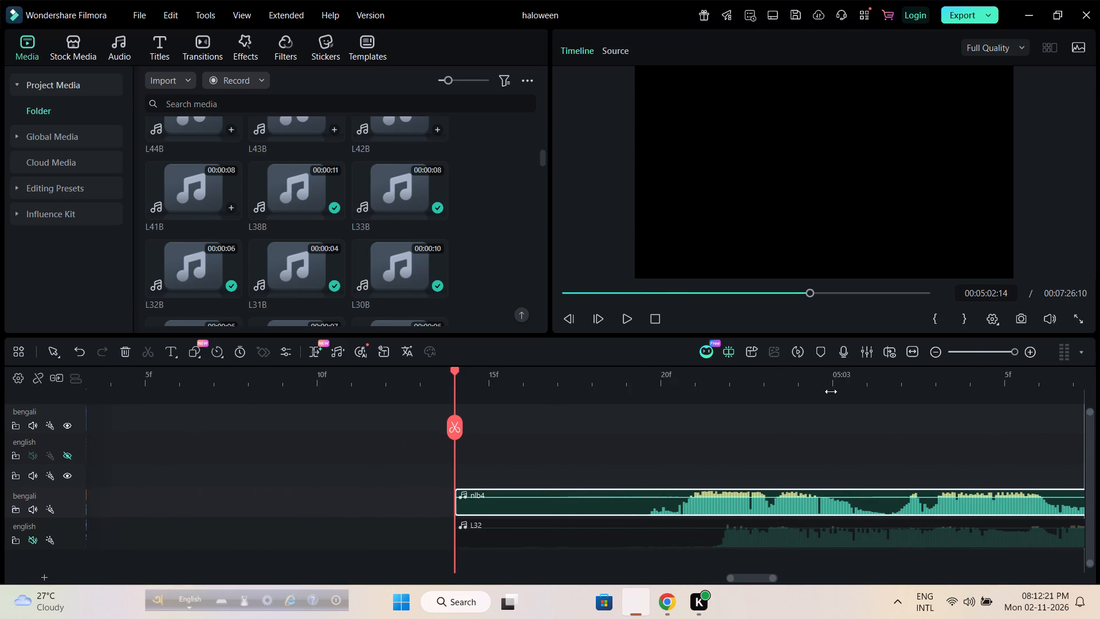
{"action": "left_click_drag", "start_coordinate": [831, 391], "coordinate": [840, 391]}
{"action": "left_click_drag", "start_coordinate": [456, 370], "coordinate": [387, 373]}
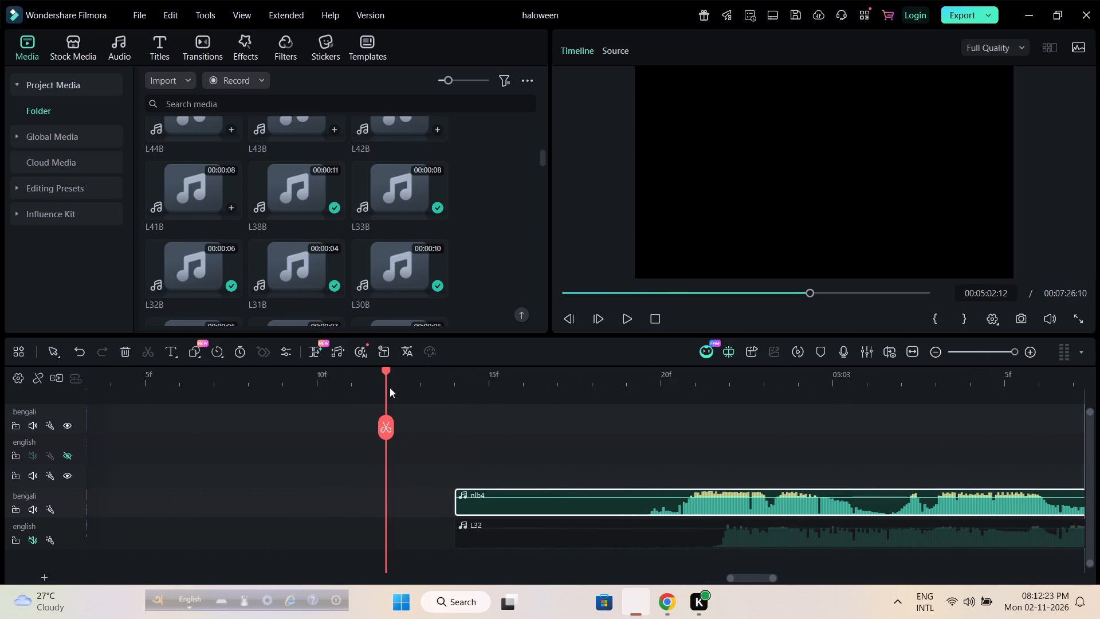
{"action": "left_click_drag", "start_coordinate": [458, 505], "coordinate": [621, 518]}
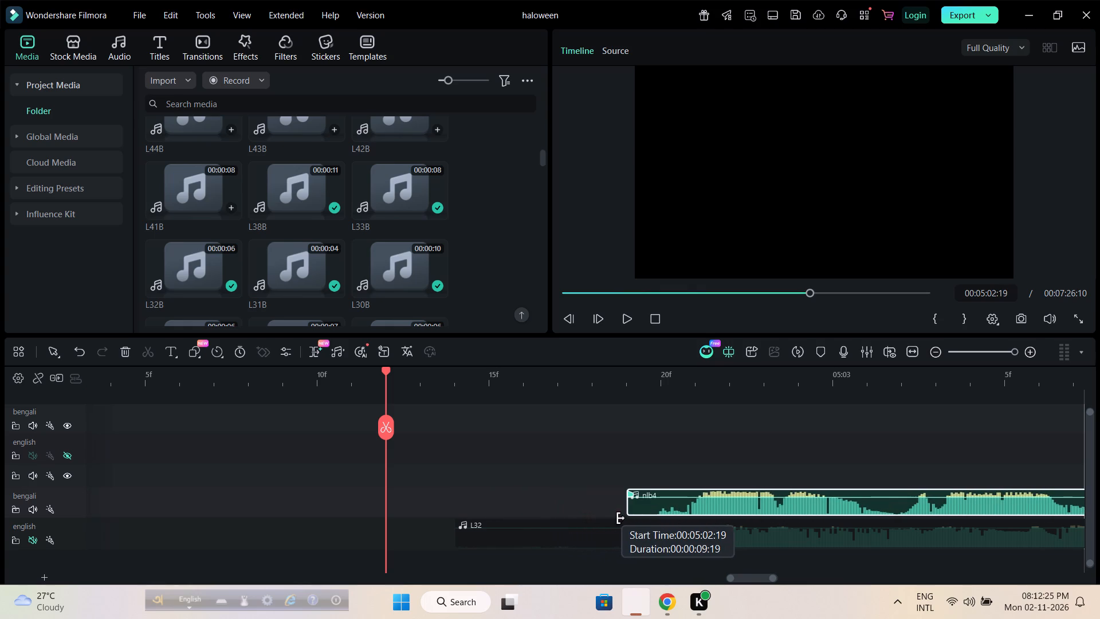
{"action": "left_click_drag", "start_coordinate": [621, 518], "coordinate": [634, 517]}
{"action": "left_click_drag", "start_coordinate": [680, 507], "coordinate": [654, 505]}
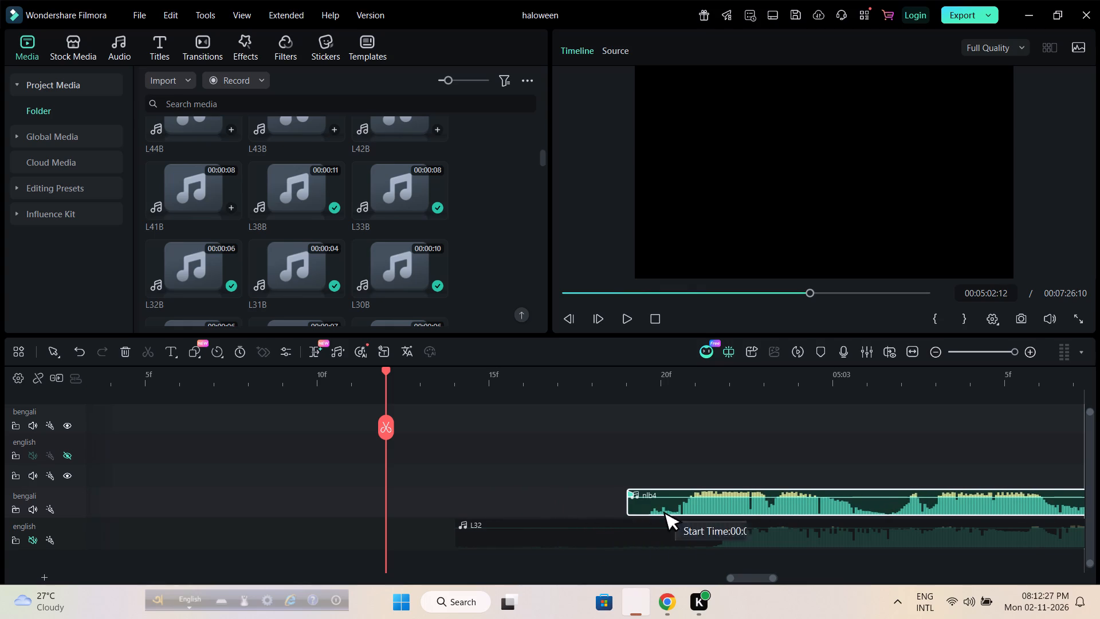
{"action": "left_click_drag", "start_coordinate": [654, 505], "coordinate": [504, 498]}
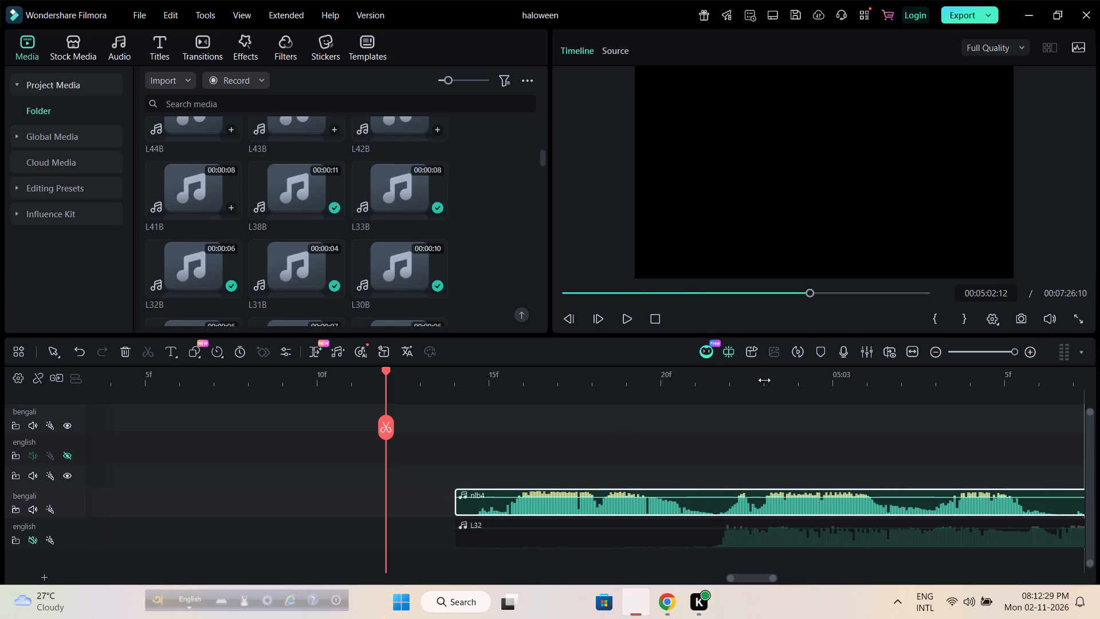
Trim the silent tail of the nlb4 clip to a clip duration of 00:00:09:12.
{"action": "left_click_drag", "start_coordinate": [764, 381], "coordinate": [429, 384]}
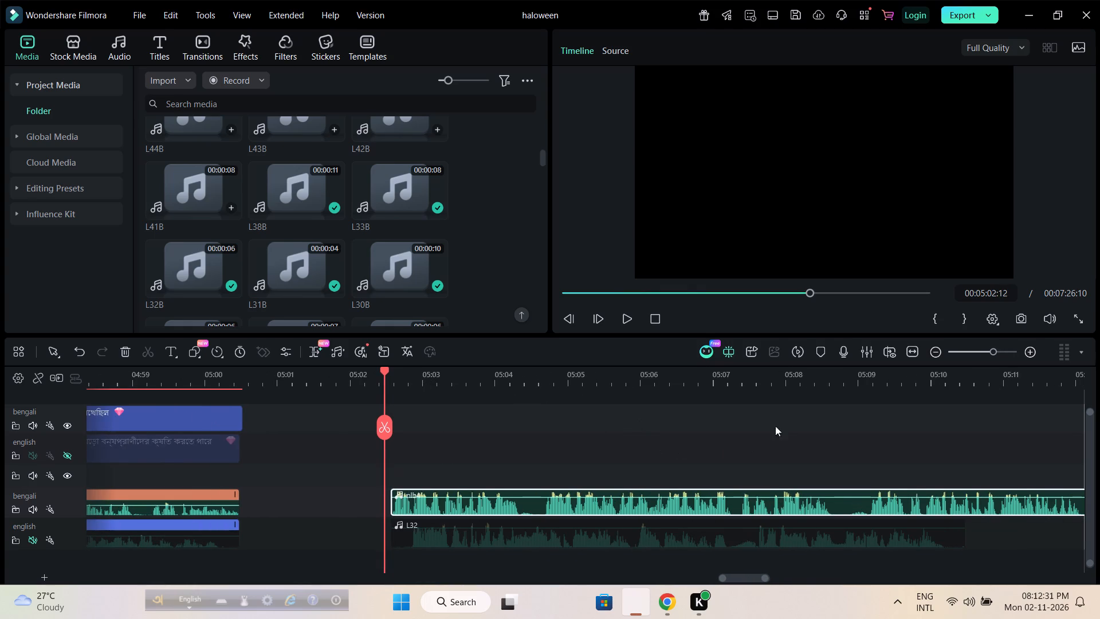
{"action": "left_click_drag", "start_coordinate": [826, 384], "coordinate": [743, 395]}
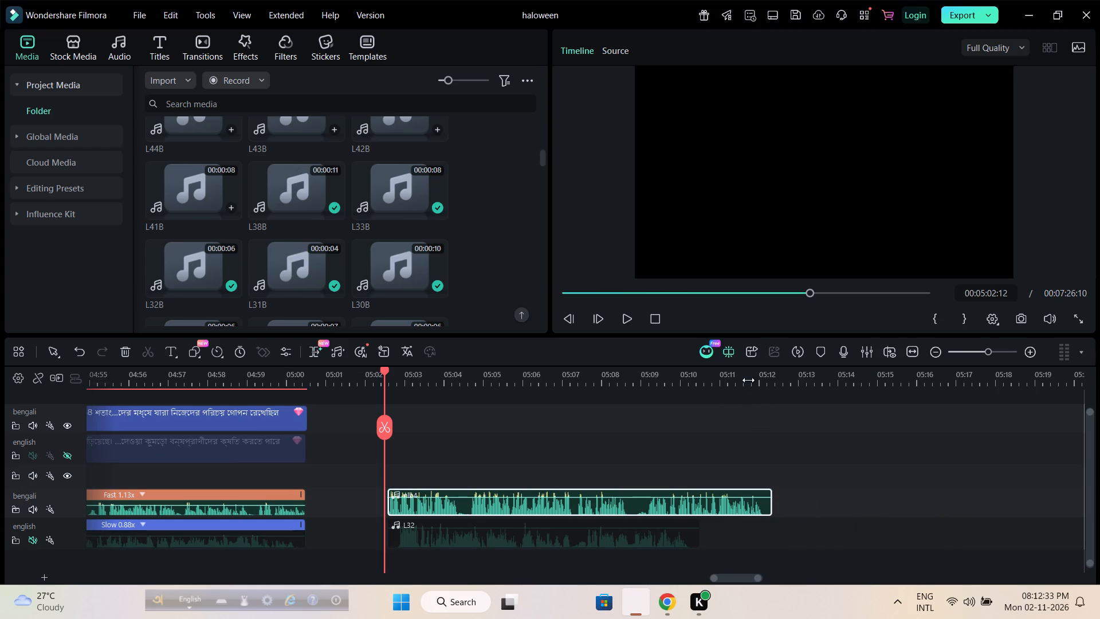
{"action": "left_click", "coordinate": [748, 380]}
{"action": "left_click_drag", "start_coordinate": [769, 381], "coordinate": [1099, 389]}
{"action": "left_click_drag", "start_coordinate": [1015, 507], "coordinate": [899, 513]}
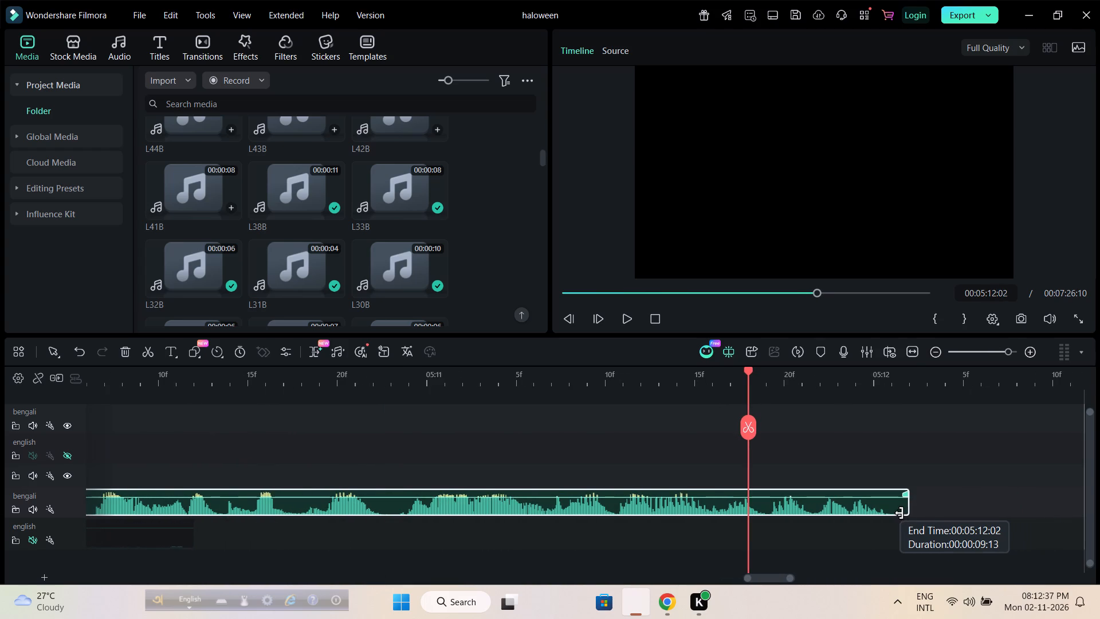
{"action": "left_click_drag", "start_coordinate": [899, 513], "coordinate": [898, 513]}
Set the uniform speed of the nlb4 clip to 1.08.
{"action": "left_click_drag", "start_coordinate": [851, 381], "coordinate": [505, 385]}
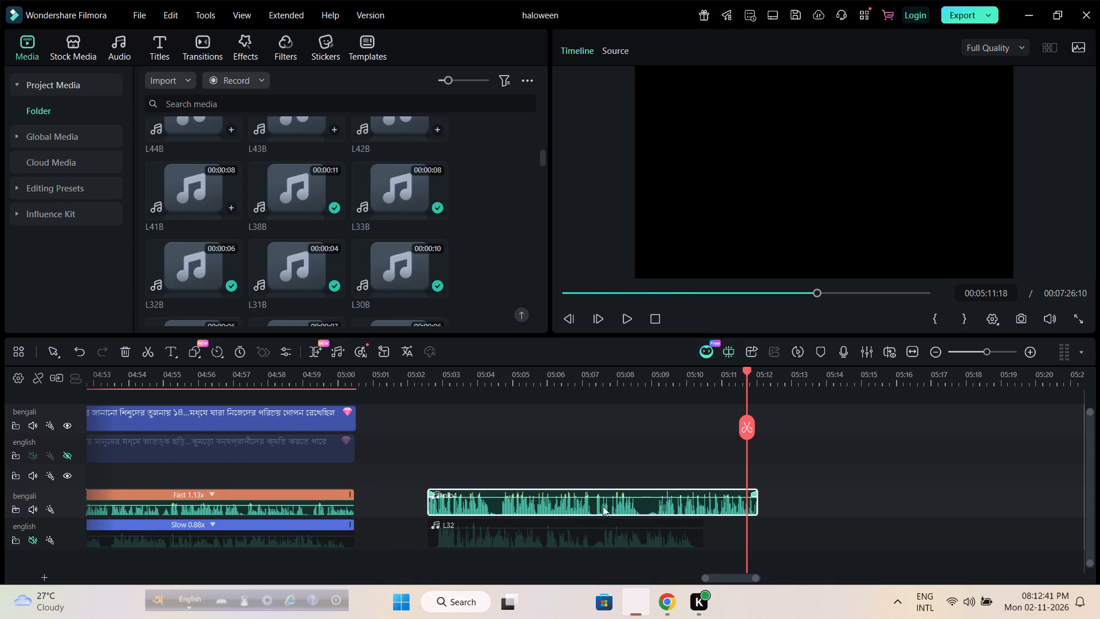
{"action": "left_click_drag", "start_coordinate": [747, 369], "coordinate": [536, 386]}
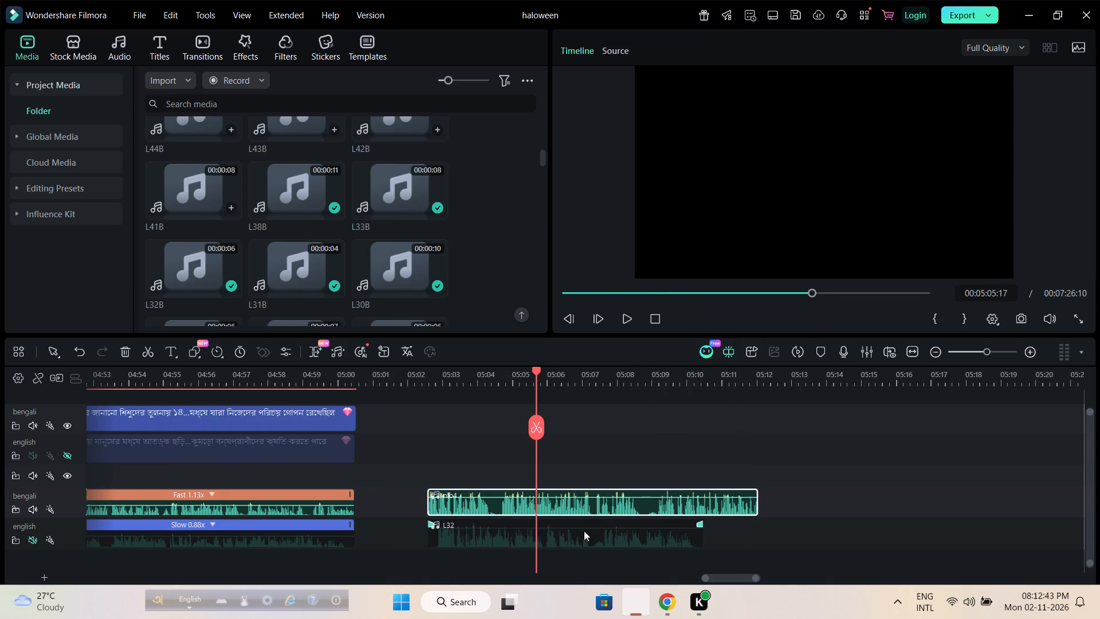
{"action": "double_click", "coordinate": [586, 511]}
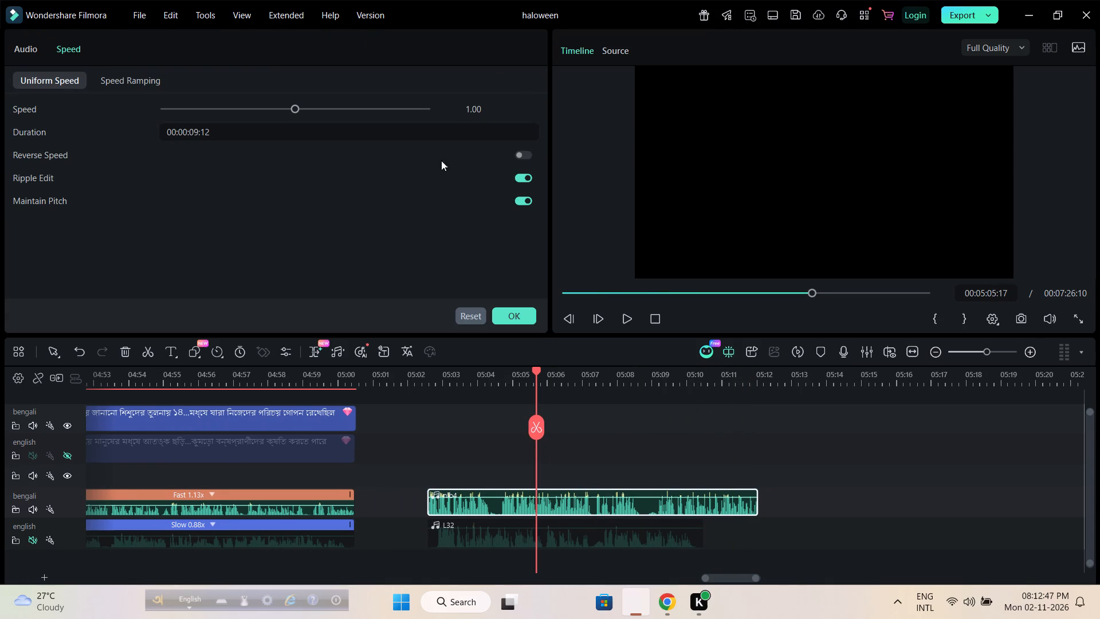
{"action": "left_click", "coordinate": [472, 107]}
{"action": "scroll", "coordinate": [472, 107], "scroll_direction": "up", "scroll_amount": 4}
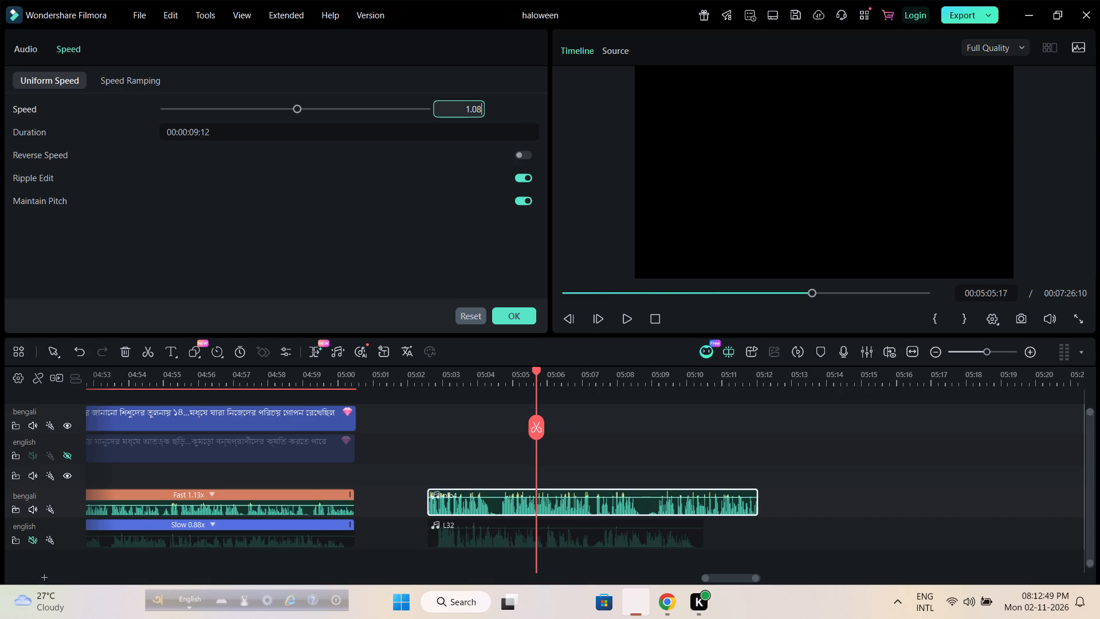
{"action": "left_click", "coordinate": [444, 248]}
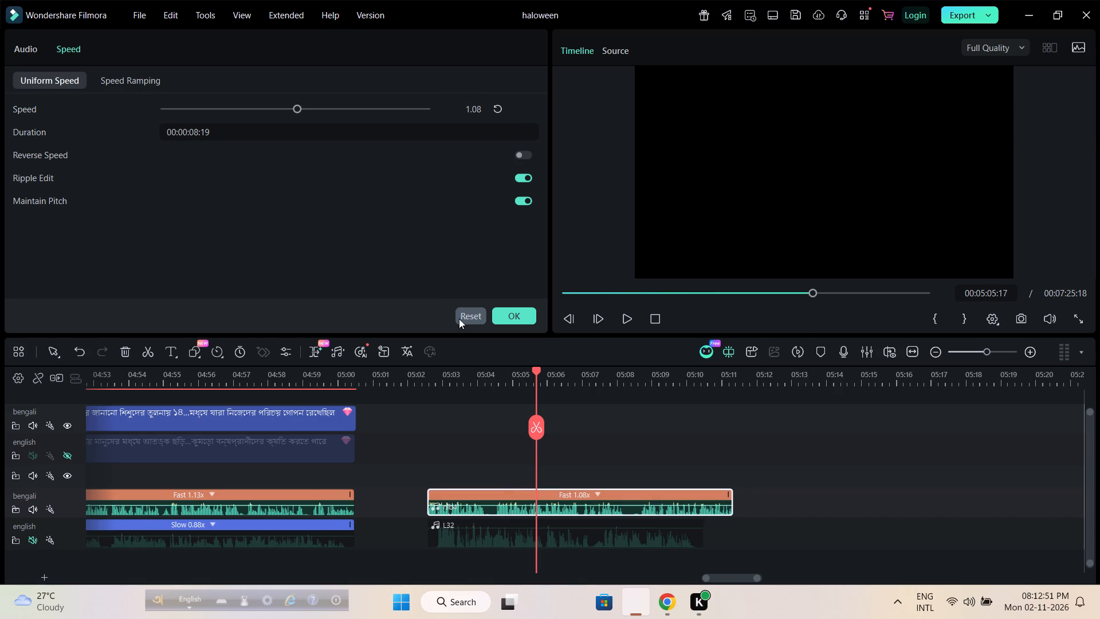
Set the uniform speed of the English L32 clip to 0.92.
{"action": "double_click", "coordinate": [509, 536]}
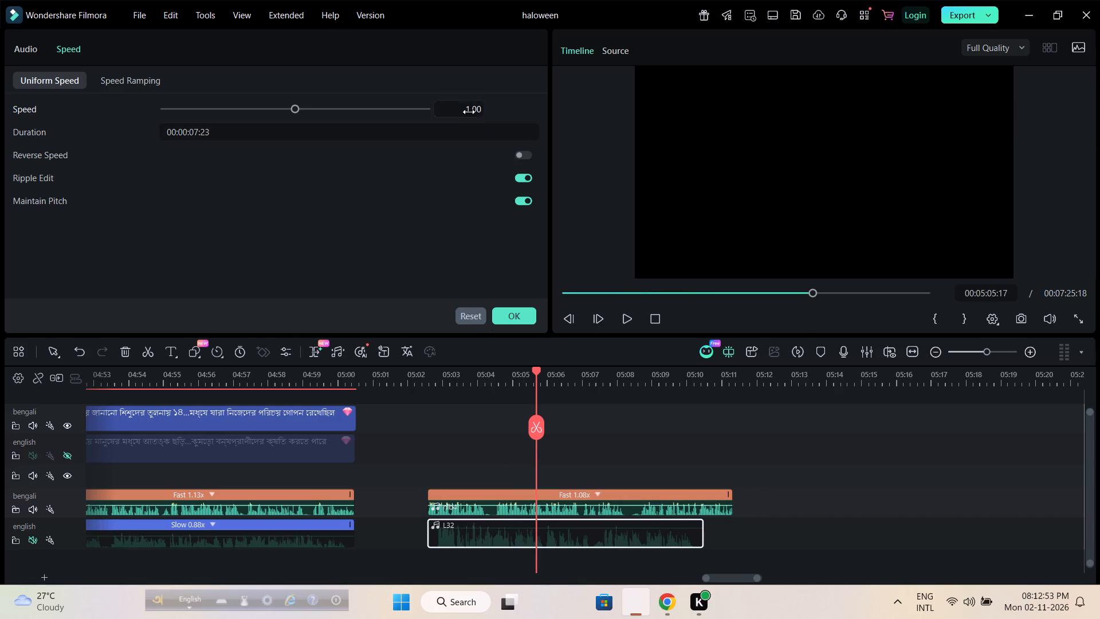
{"action": "left_click", "coordinate": [467, 108]}
{"action": "scroll", "coordinate": [467, 108], "scroll_direction": "down", "scroll_amount": 4}
{"action": "left_click", "coordinate": [429, 258]}
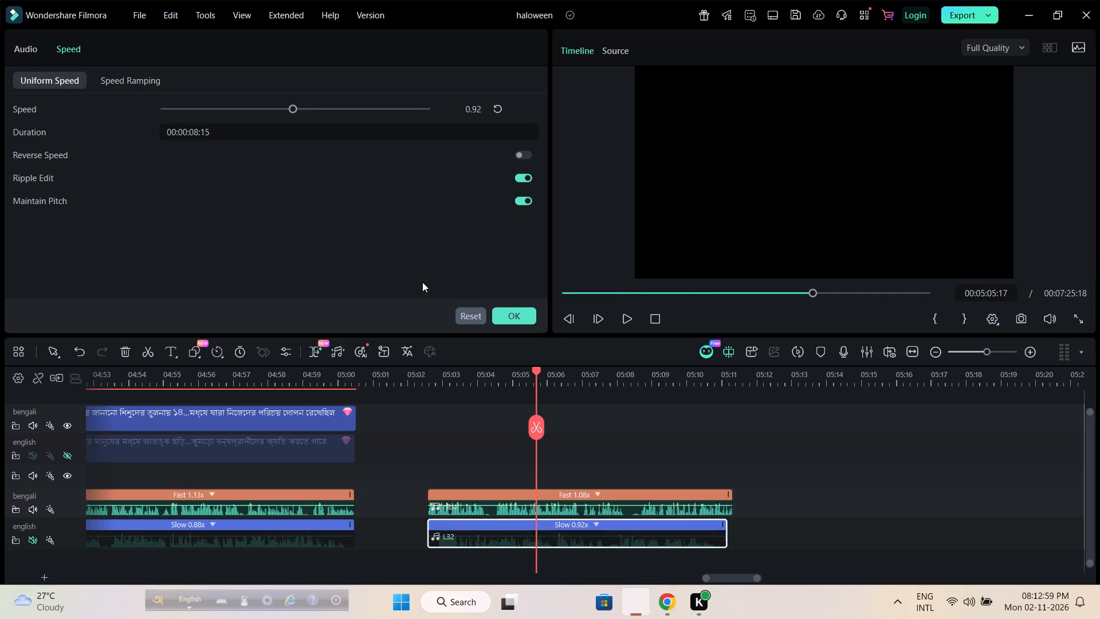
Split the nlb4 clip at 00:05:08:04, where the pause in the speech begins.
{"action": "left_click", "coordinate": [628, 385]}
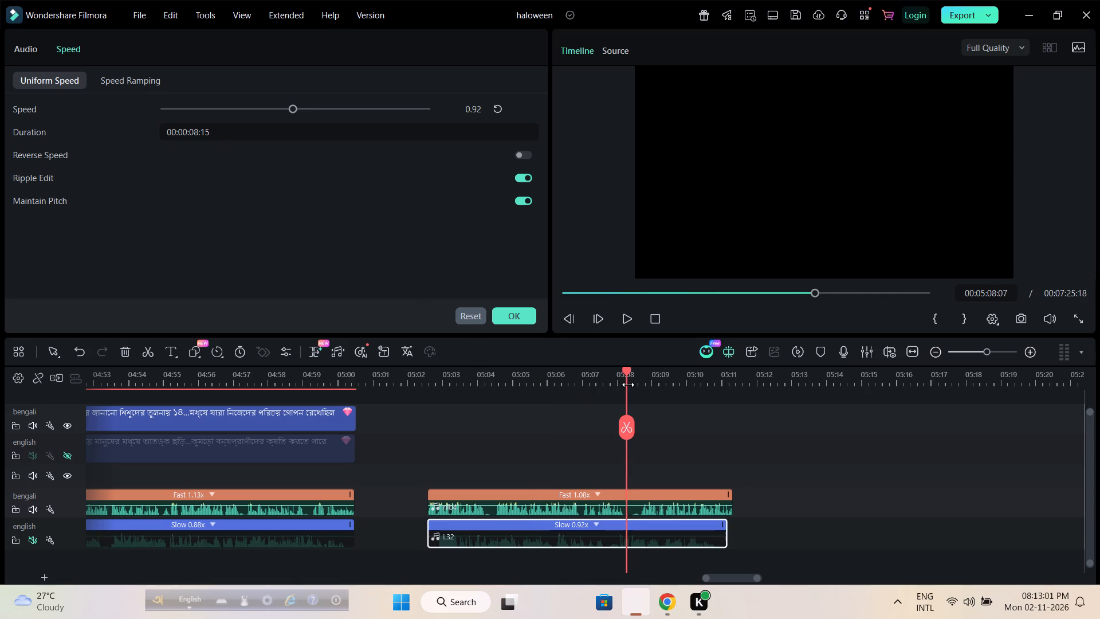
{"action": "left_click_drag", "start_coordinate": [634, 379], "coordinate": [862, 381]}
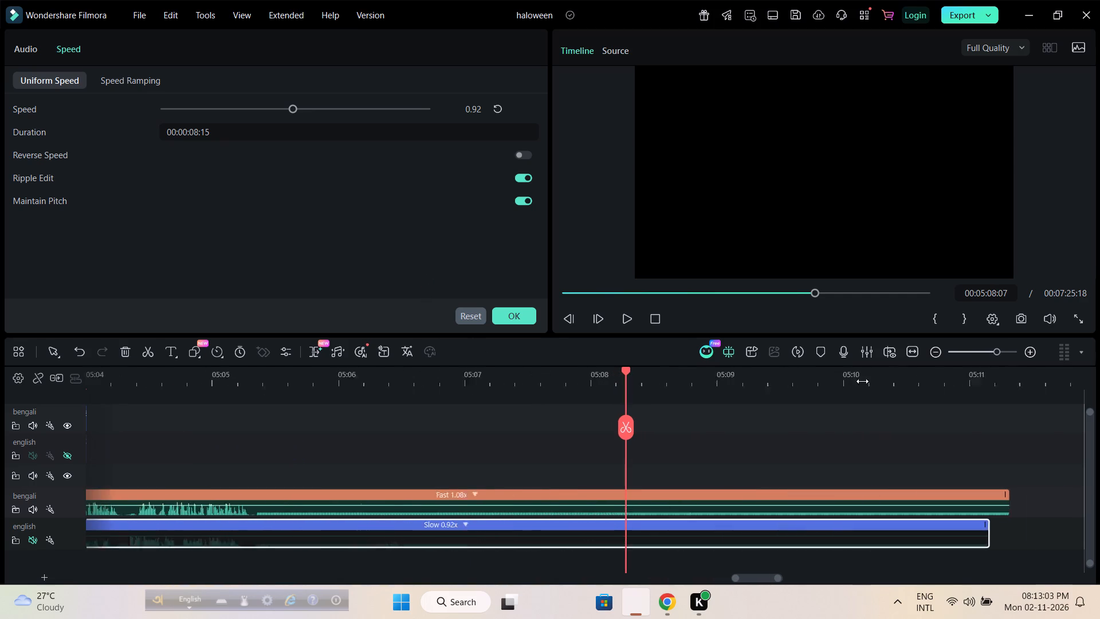
{"action": "left_click_drag", "start_coordinate": [862, 381], "coordinate": [1079, 382]}
{"action": "left_click_drag", "start_coordinate": [629, 369], "coordinate": [545, 372]}
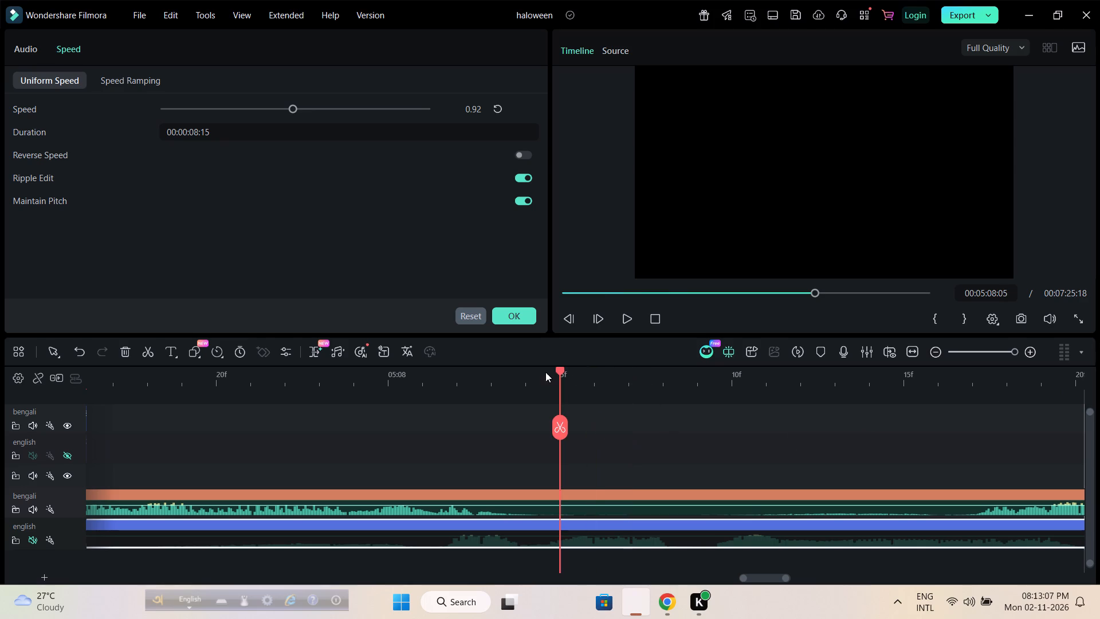
{"action": "left_click_drag", "start_coordinate": [545, 372], "coordinate": [520, 374]}
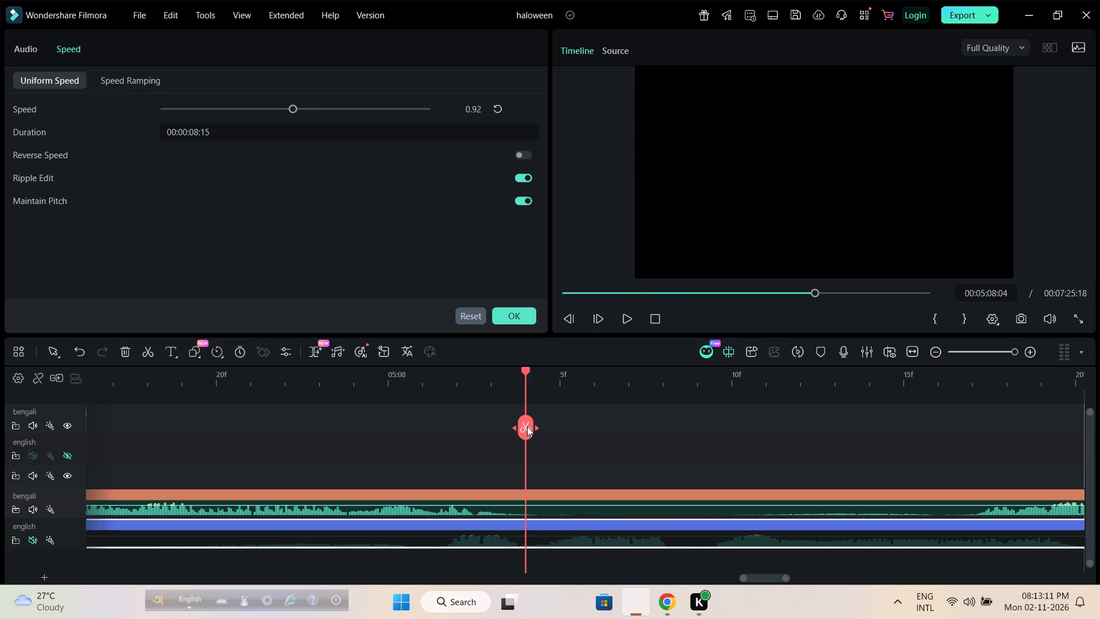
{"action": "left_click", "coordinate": [563, 508]}
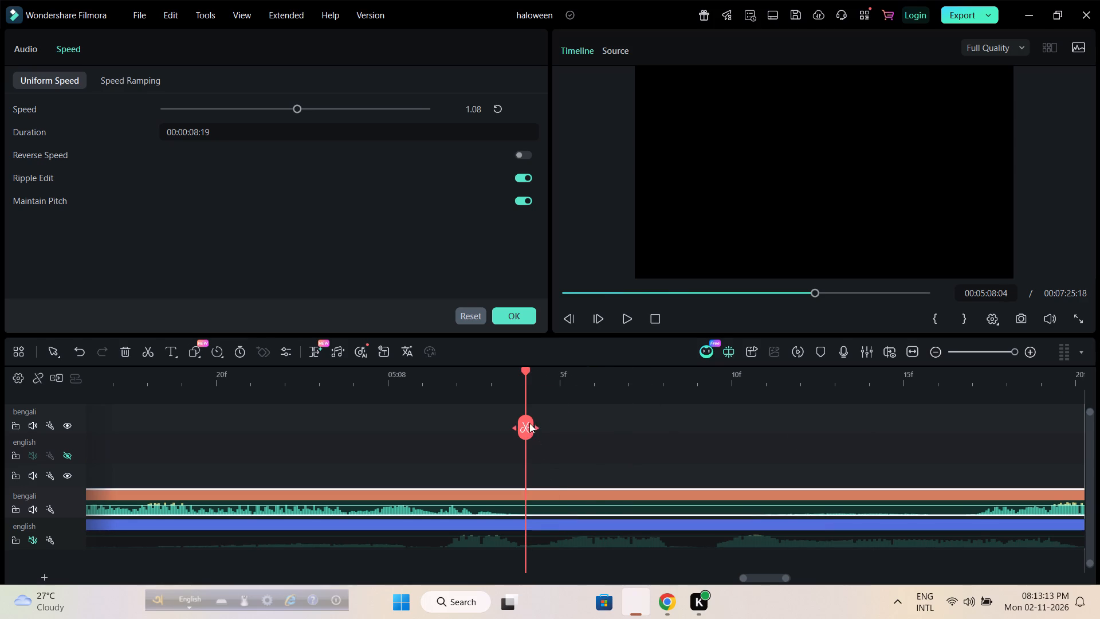
{"action": "left_click", "coordinate": [529, 423]}
Cut the pause at the second nlb4 part's start by overlapping it with the first part, and rejoin both parts from the start of L32.
{"action": "left_click_drag", "start_coordinate": [477, 511], "coordinate": [637, 511]}
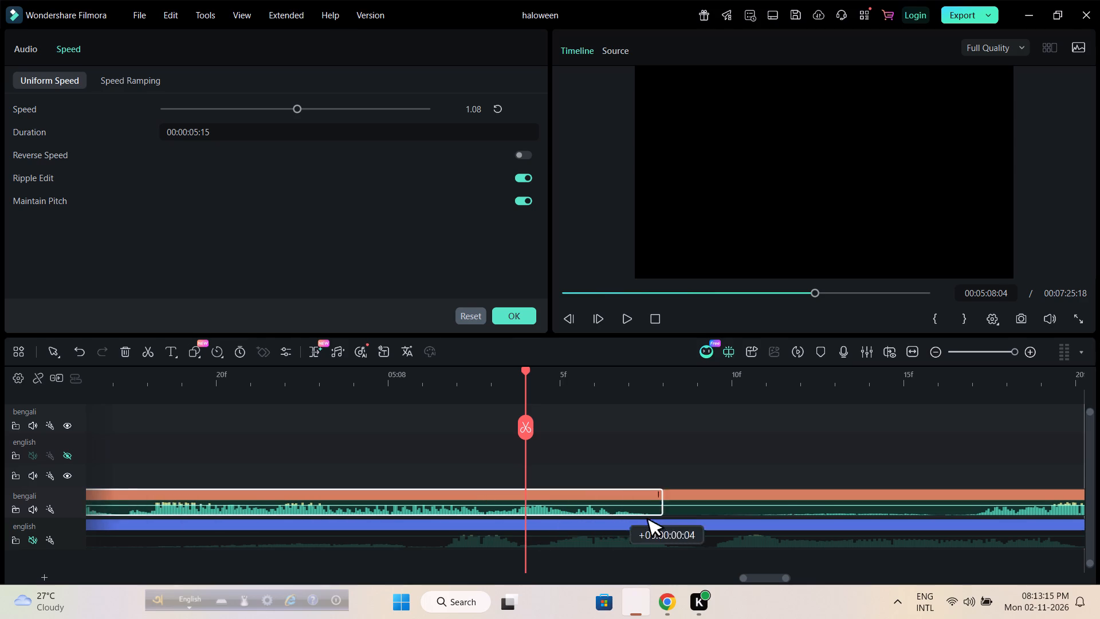
{"action": "left_click_drag", "start_coordinate": [637, 511], "coordinate": [894, 512]}
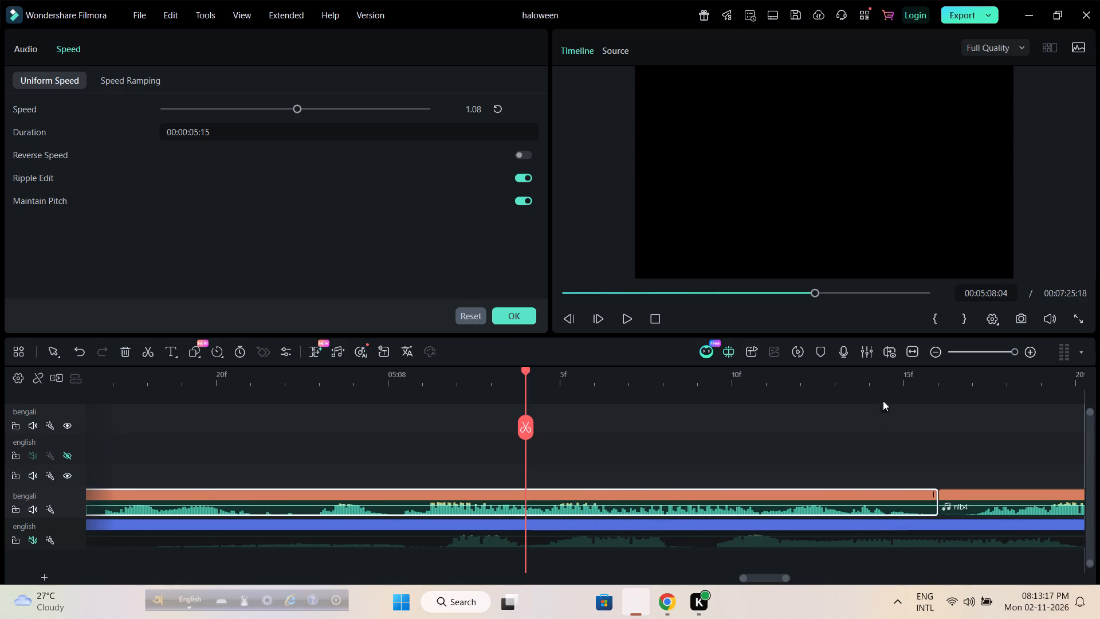
{"action": "left_click_drag", "start_coordinate": [886, 383], "coordinate": [508, 385]}
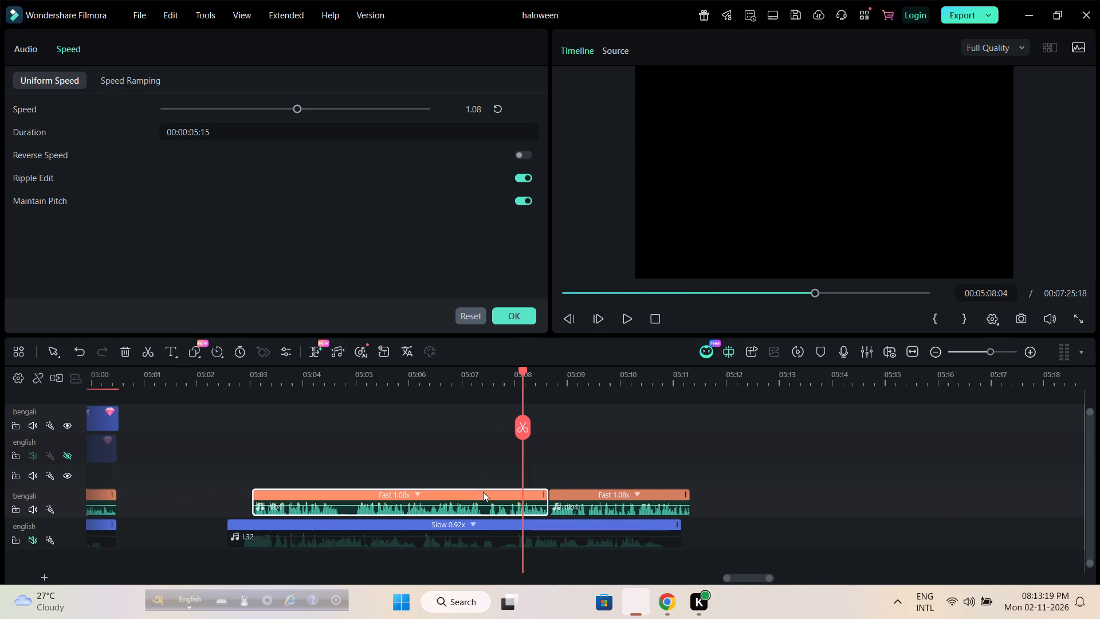
{"action": "left_click_drag", "start_coordinate": [476, 511], "coordinate": [452, 510]}
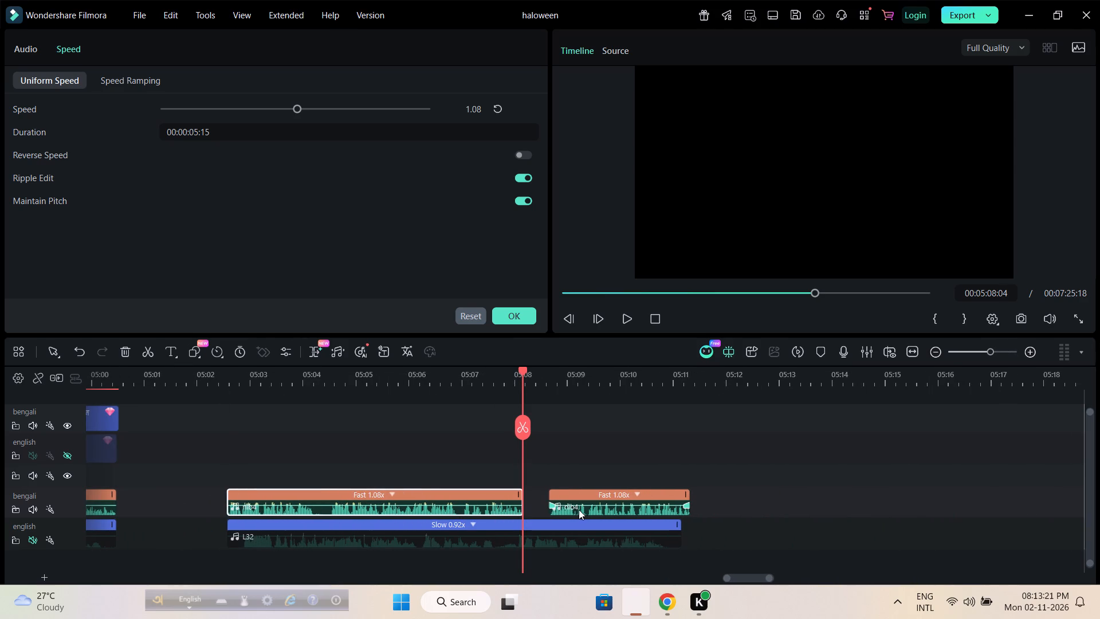
{"action": "left_click_drag", "start_coordinate": [586, 510], "coordinate": [562, 510]}
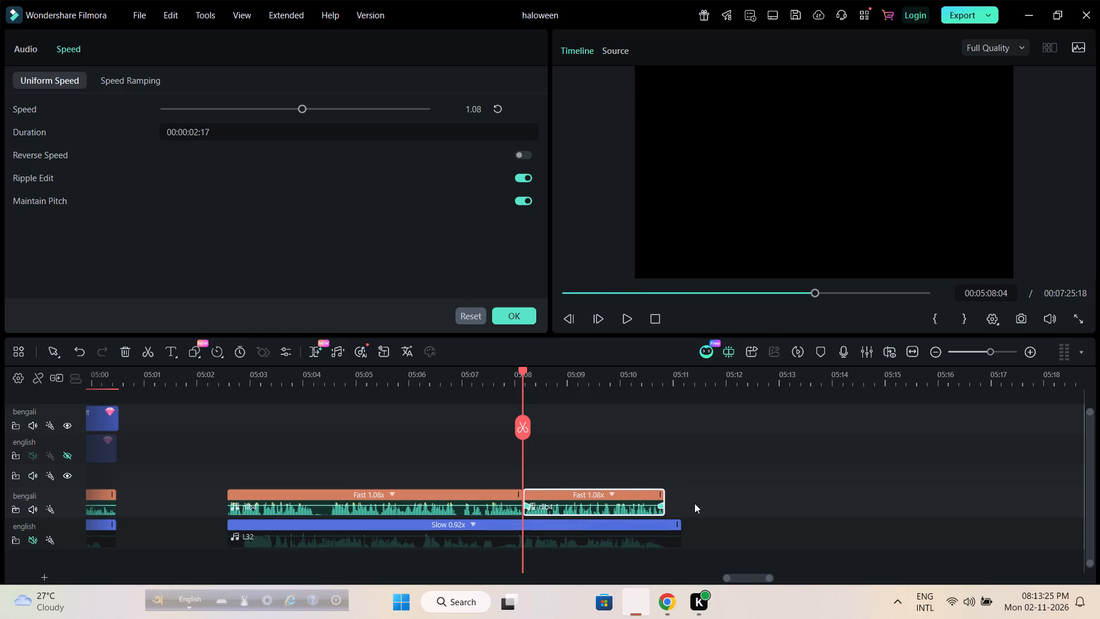
Set the uniform speed of the first nlb4 part to 1.06.
{"action": "left_click", "coordinate": [710, 503]}
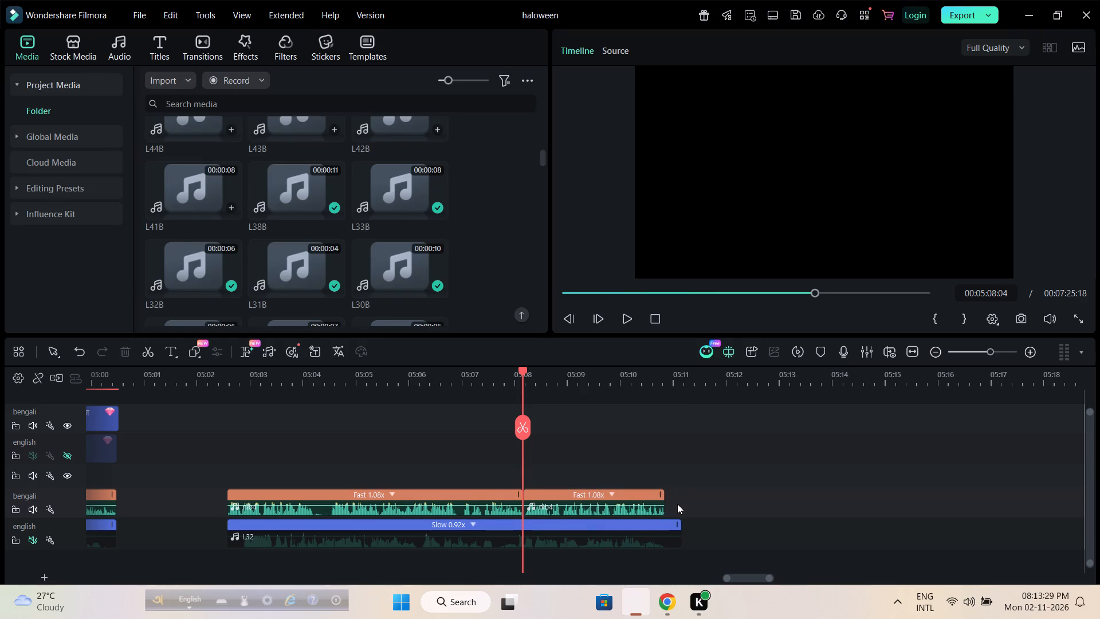
{"action": "left_click_drag", "start_coordinate": [677, 504], "coordinate": [354, 499]}
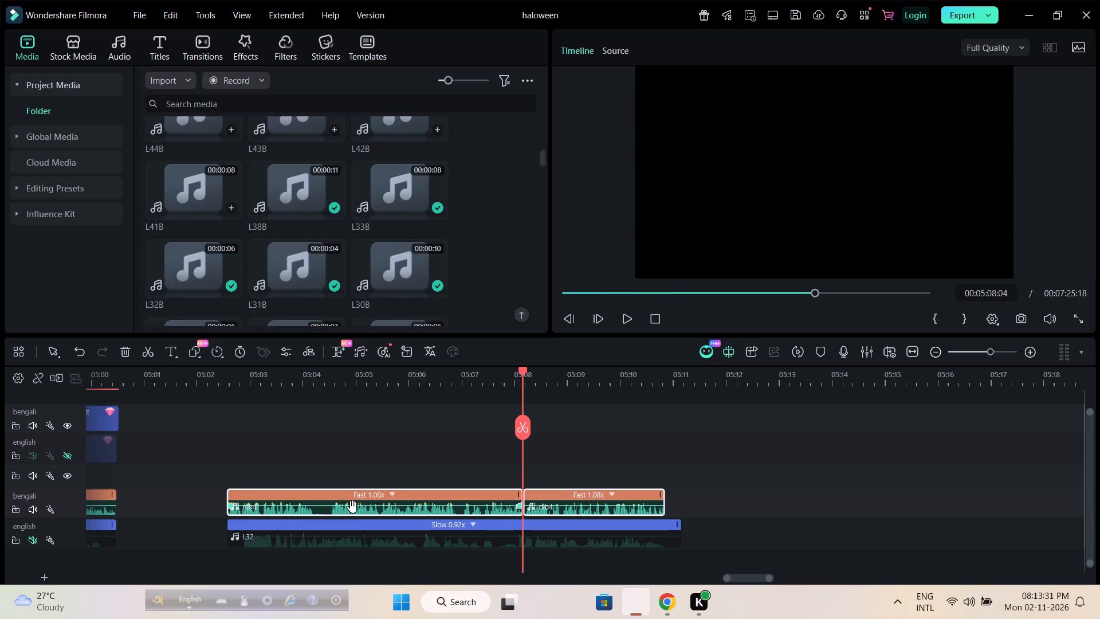
{"action": "right_click", "coordinate": [352, 507]}
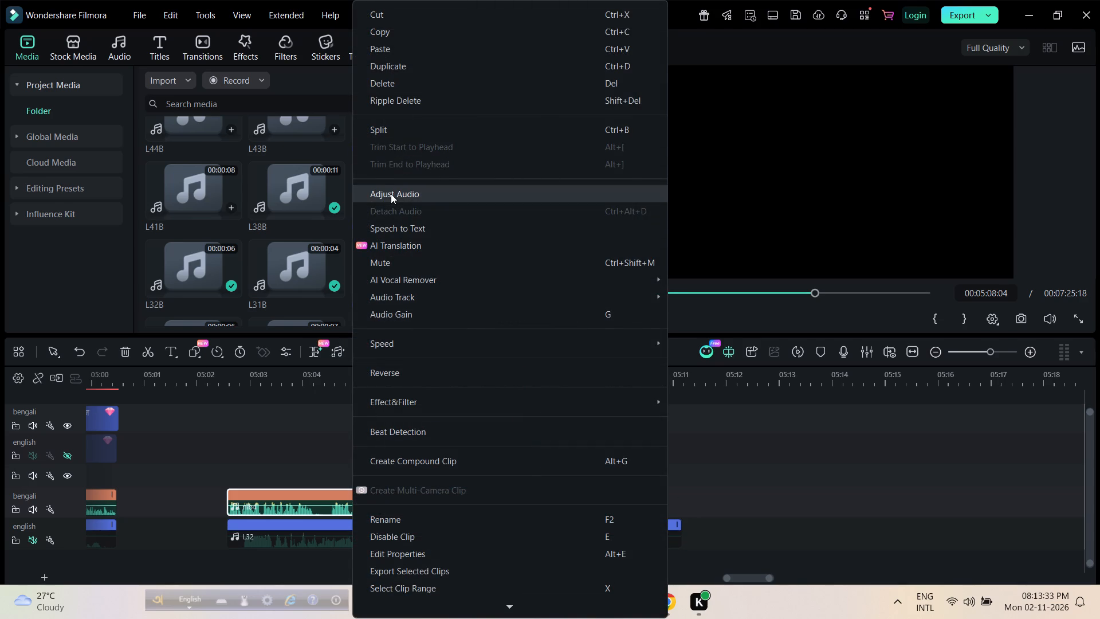
{"action": "left_click", "coordinate": [391, 194]}
{"action": "left_click", "coordinate": [74, 50]}
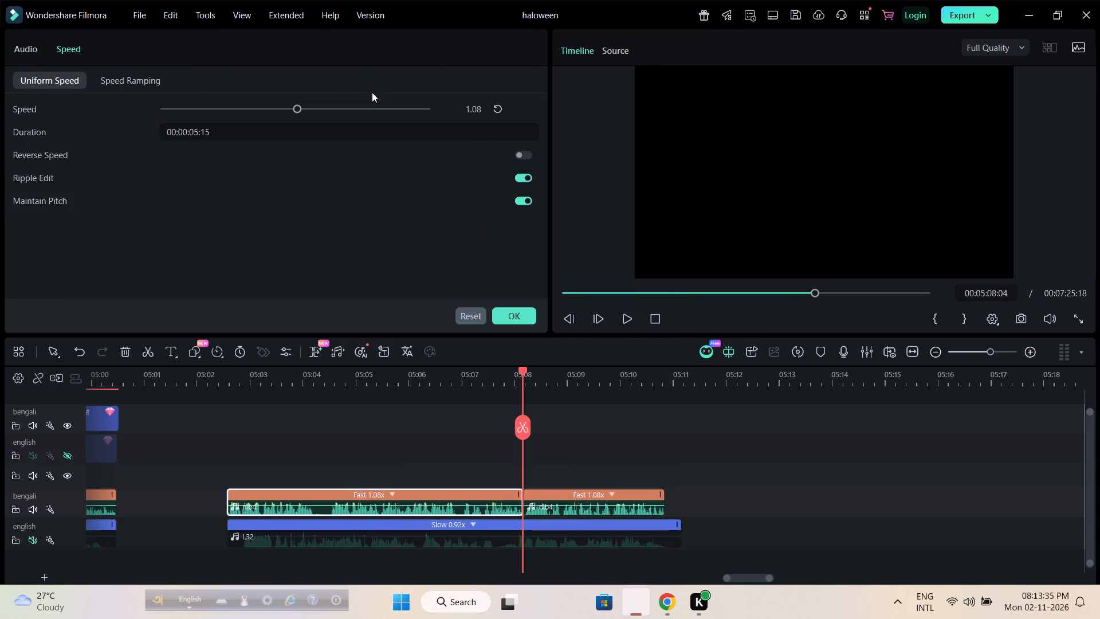
{"action": "left_click", "coordinate": [454, 107]}
{"action": "scroll", "coordinate": [454, 107], "scroll_direction": "down", "scroll_amount": 1}
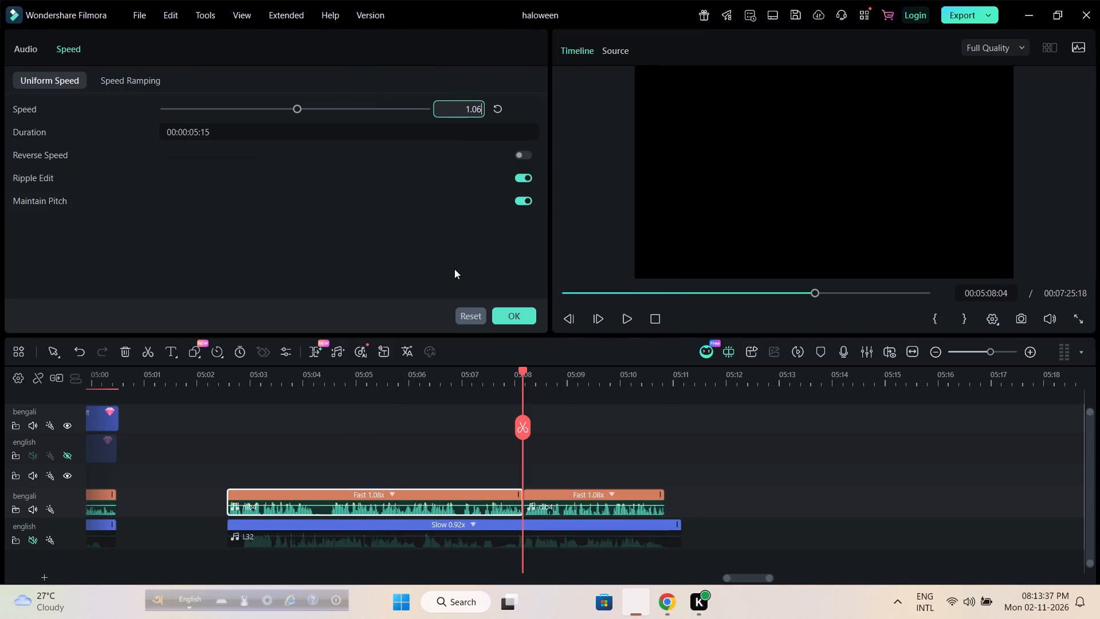
{"action": "left_click", "coordinate": [454, 270]}
Set the uniform speed of the English L32 clip to 0.94.
{"action": "double_click", "coordinate": [491, 544]}
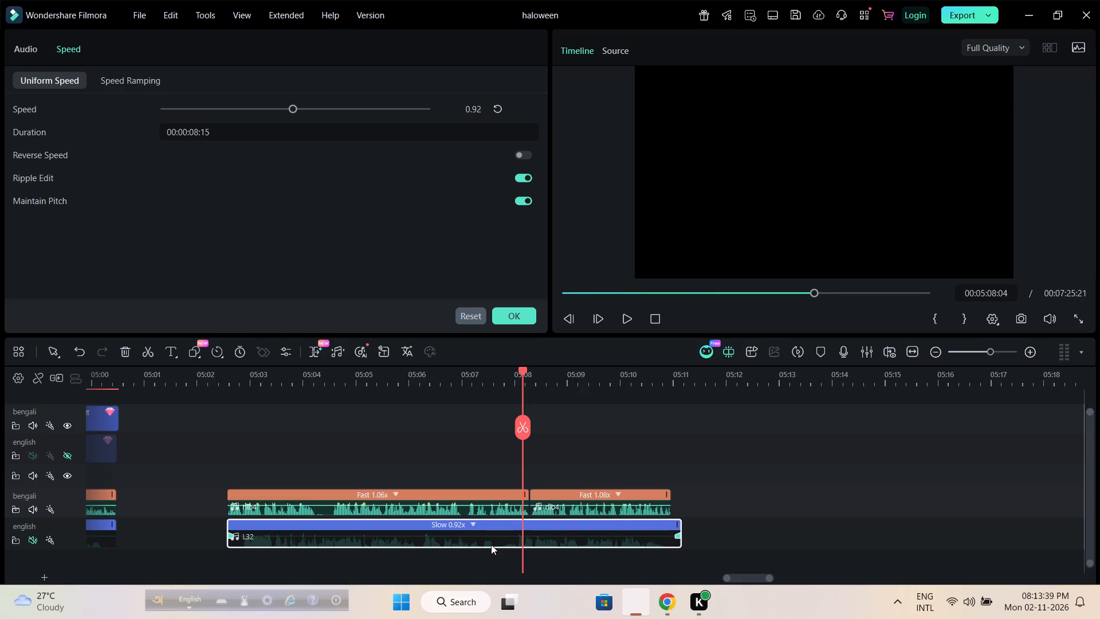
{"action": "left_click", "coordinate": [467, 105]}
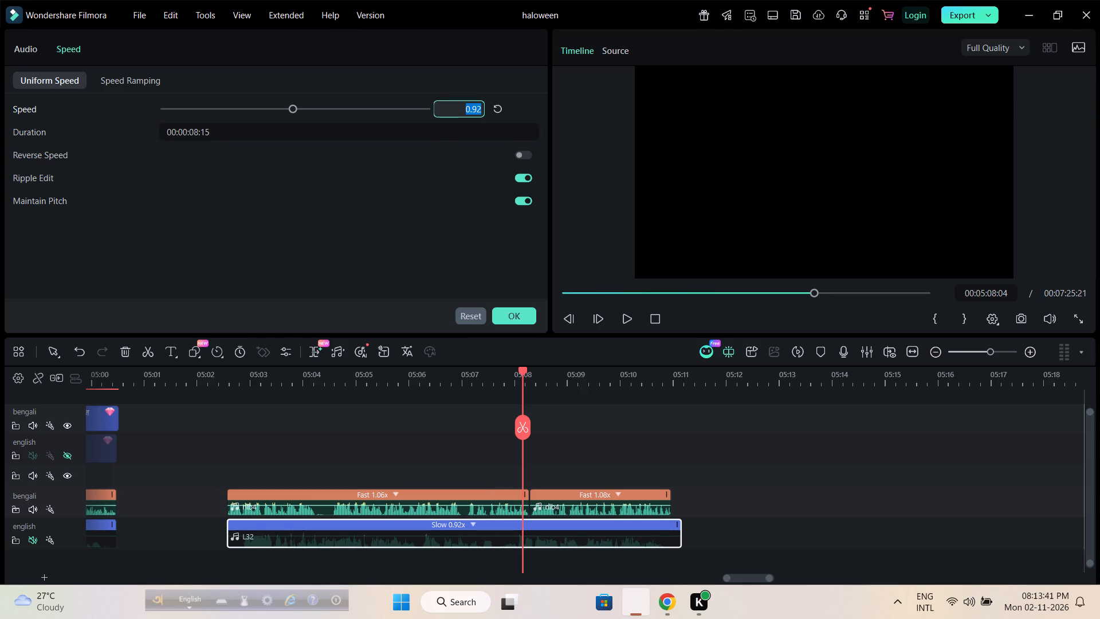
{"action": "scroll", "coordinate": [467, 105], "scroll_direction": "up", "scroll_amount": 1}
{"action": "left_click", "coordinate": [408, 241]}
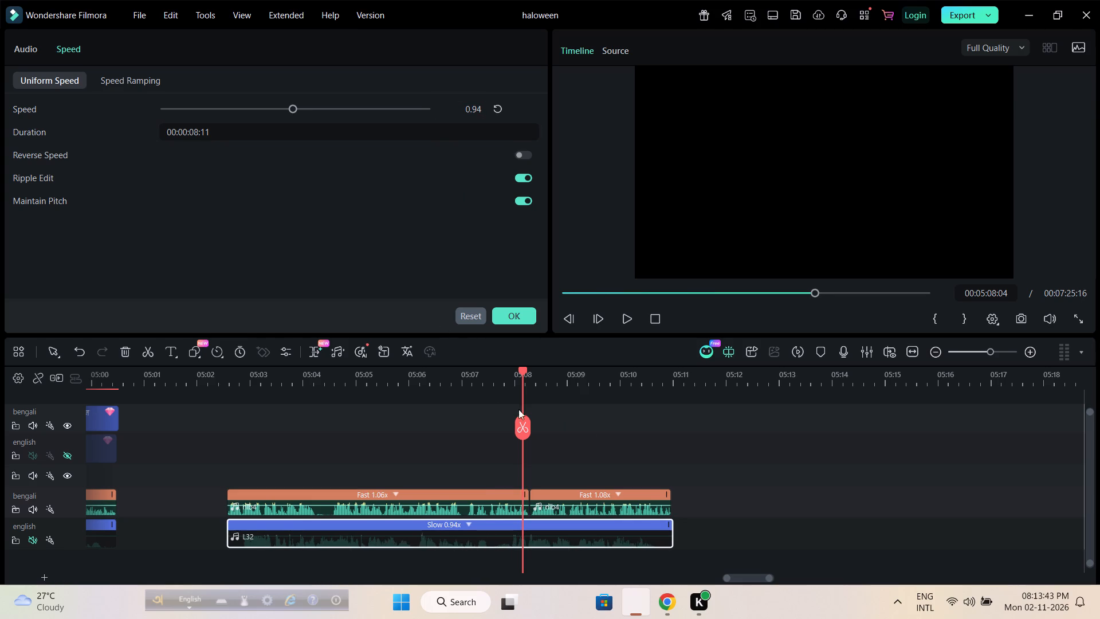
{"action": "left_click", "coordinate": [614, 450]}
{"action": "left_click", "coordinate": [620, 476]}
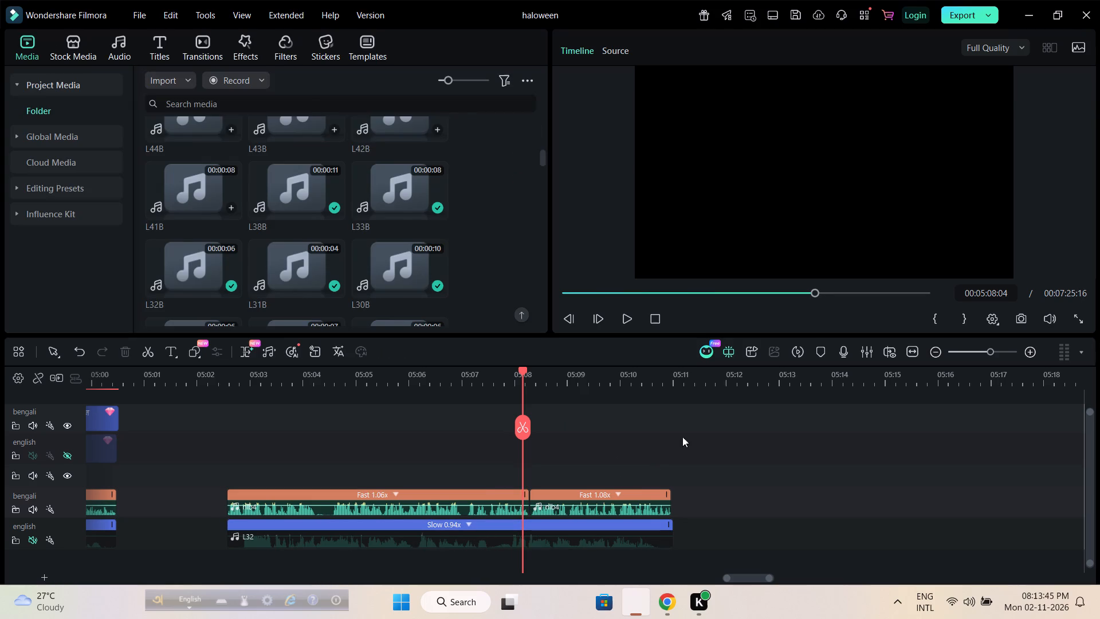
Trim the end of the L32 clip to 00:05:10:24, flush with the end of the second nlb4 part.
{"action": "left_click", "coordinate": [665, 379]}
{"action": "left_click_drag", "start_coordinate": [677, 381], "coordinate": [902, 379]}
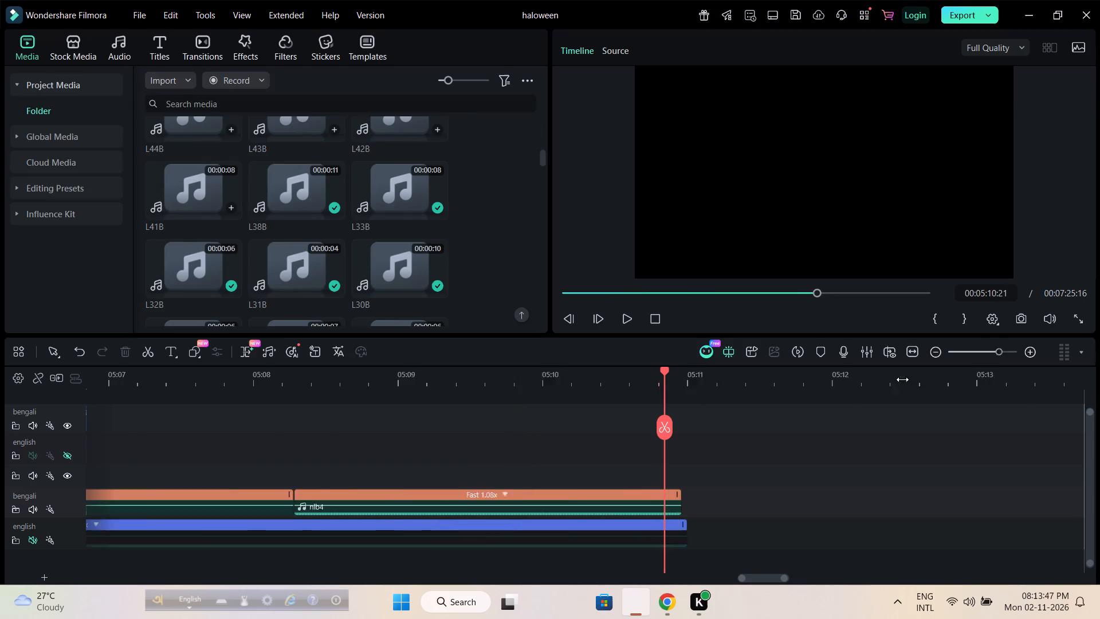
{"action": "left_click_drag", "start_coordinate": [902, 379], "coordinate": [1099, 380]}
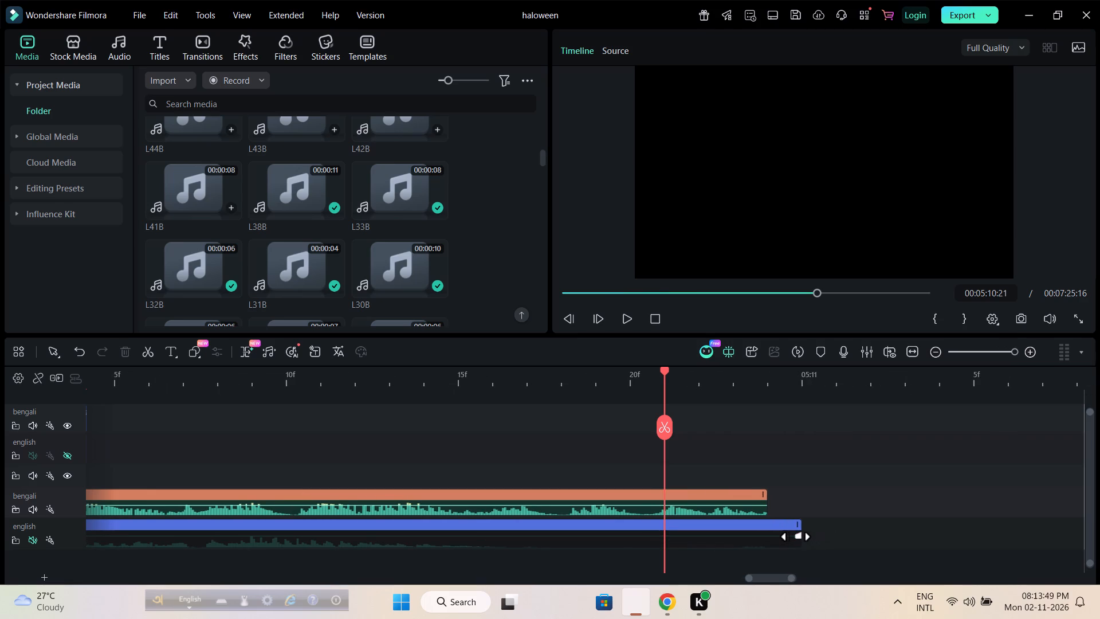
{"action": "left_click_drag", "start_coordinate": [800, 545], "coordinate": [774, 543]}
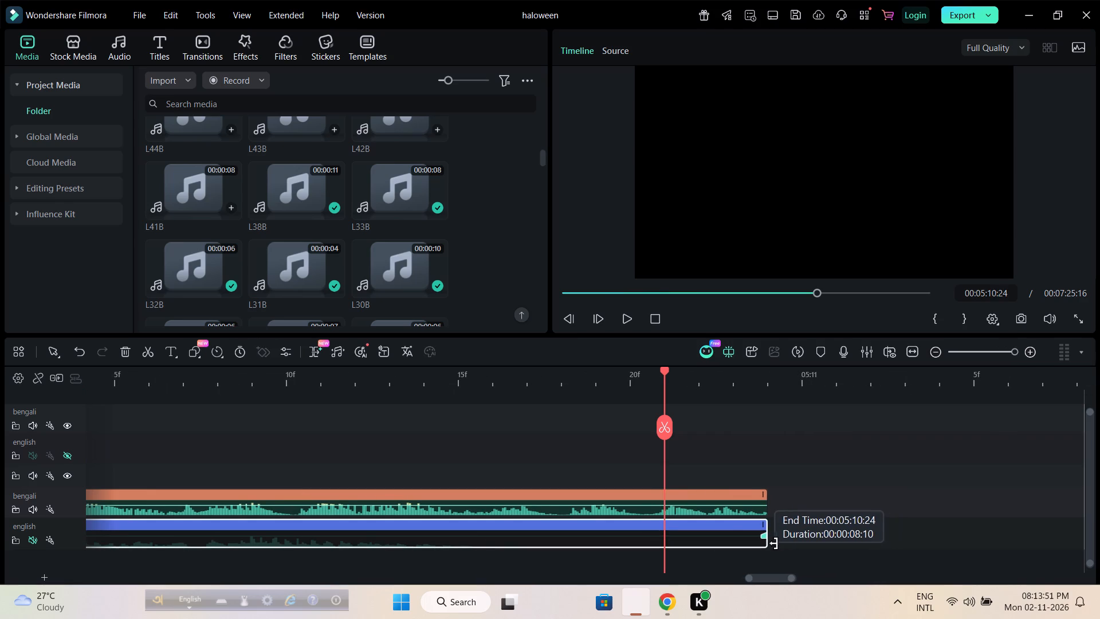
{"action": "left_click_drag", "start_coordinate": [774, 543], "coordinate": [773, 543]}
Move the next pair of Bengali and English title clips back so both start at the beginning of the L32 clip.
{"action": "left_click_drag", "start_coordinate": [784, 383], "coordinate": [430, 394]}
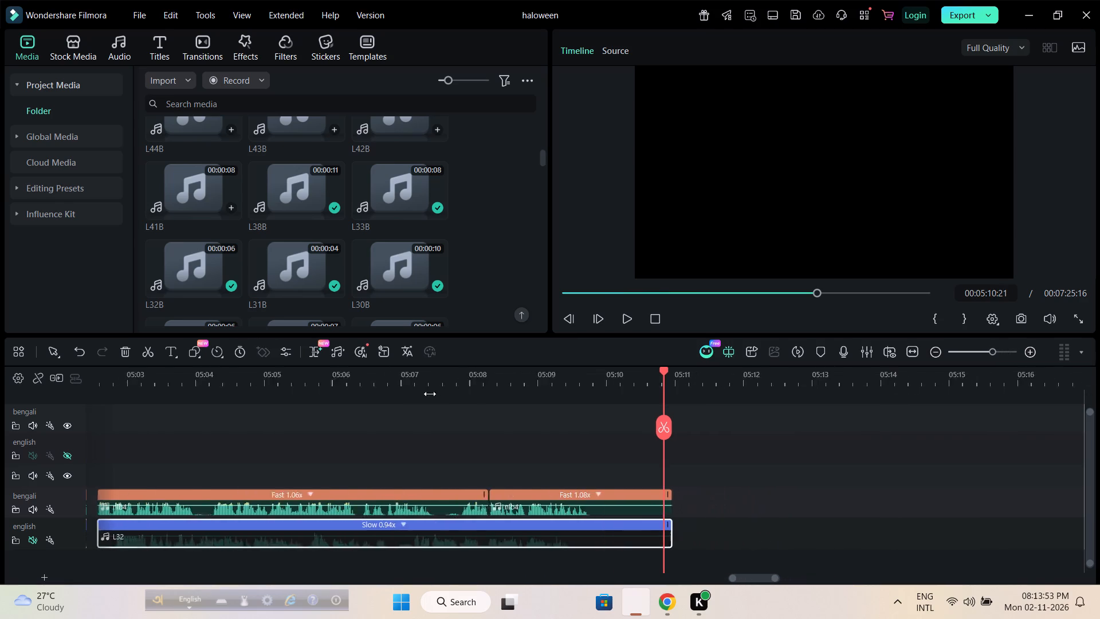
{"action": "left_click_drag", "start_coordinate": [430, 394], "coordinate": [347, 399]}
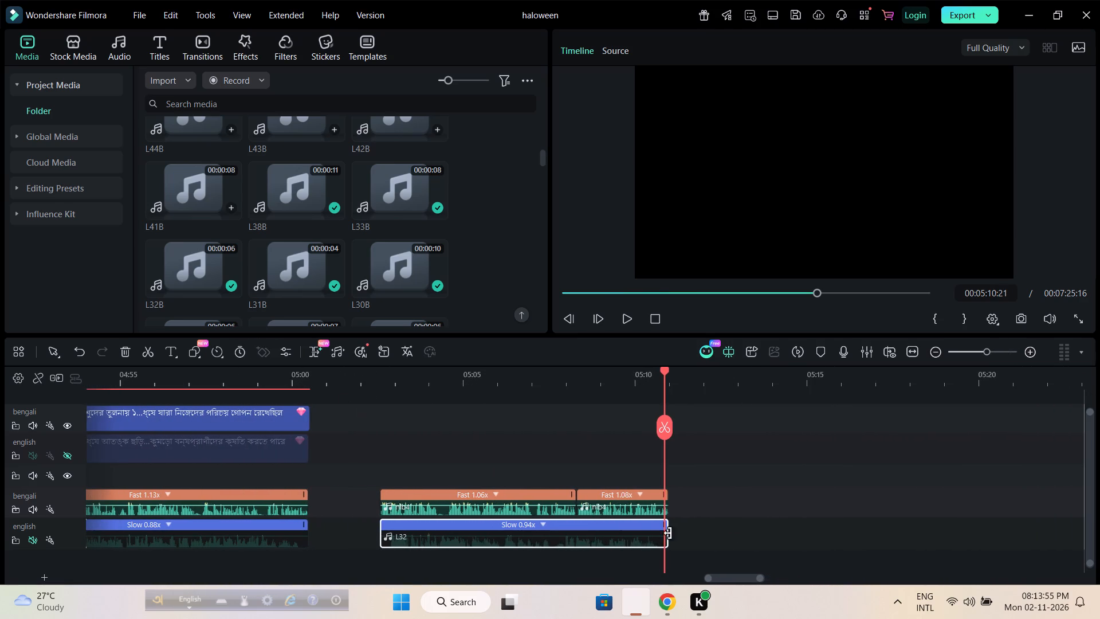
{"action": "left_click", "coordinate": [724, 577]}
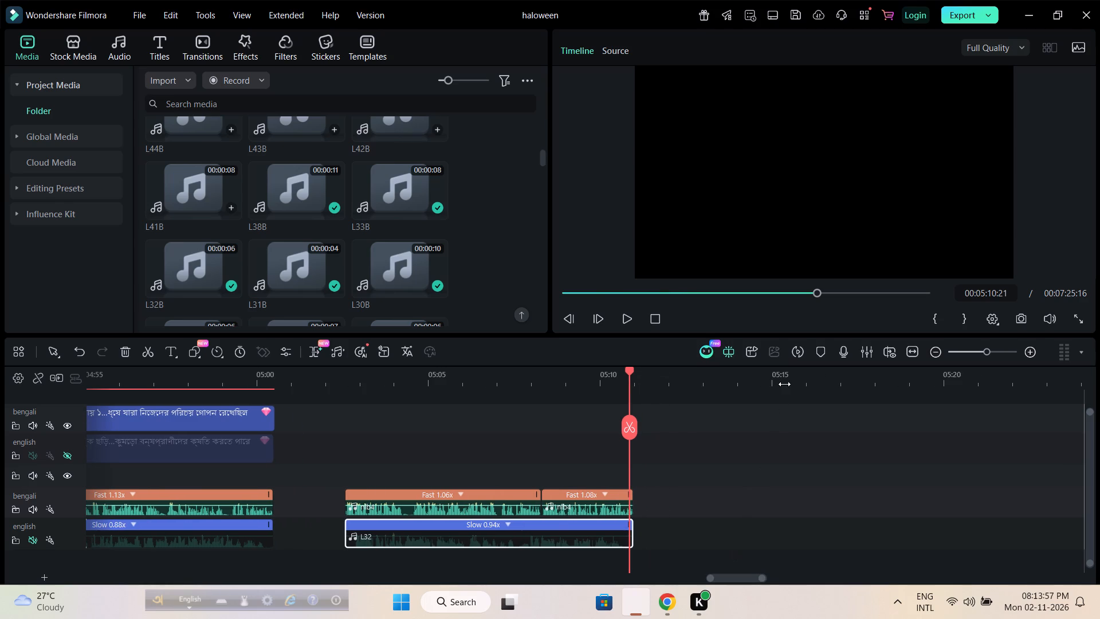
{"action": "left_click_drag", "start_coordinate": [784, 384], "coordinate": [618, 381]}
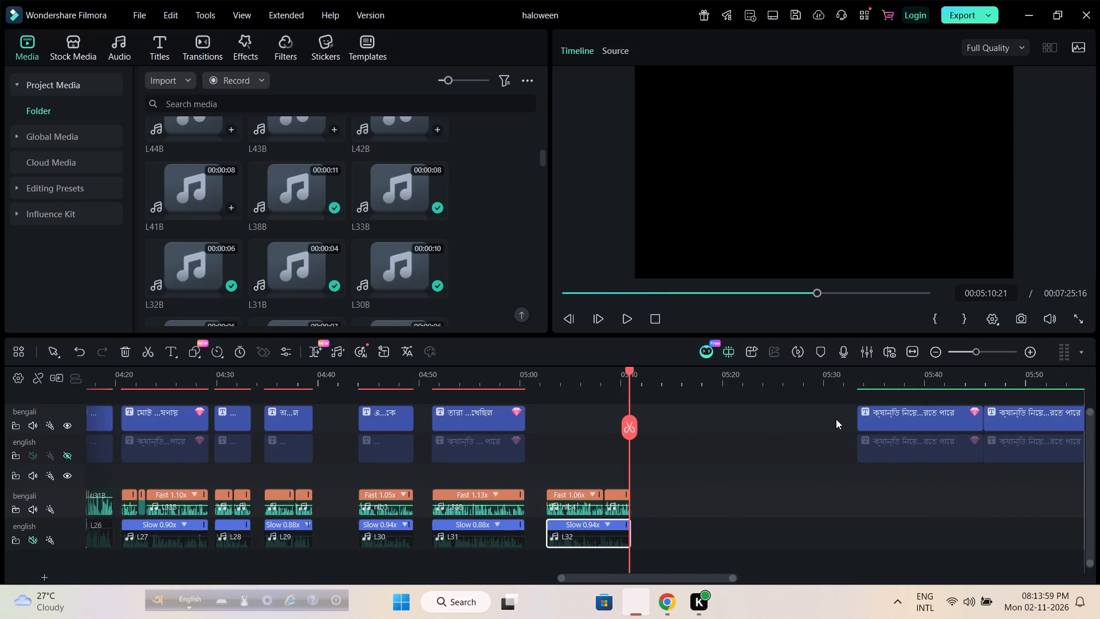
{"action": "left_click_drag", "start_coordinate": [840, 417], "coordinate": [940, 485]}
{"action": "left_click_drag", "start_coordinate": [926, 445], "coordinate": [639, 436]}
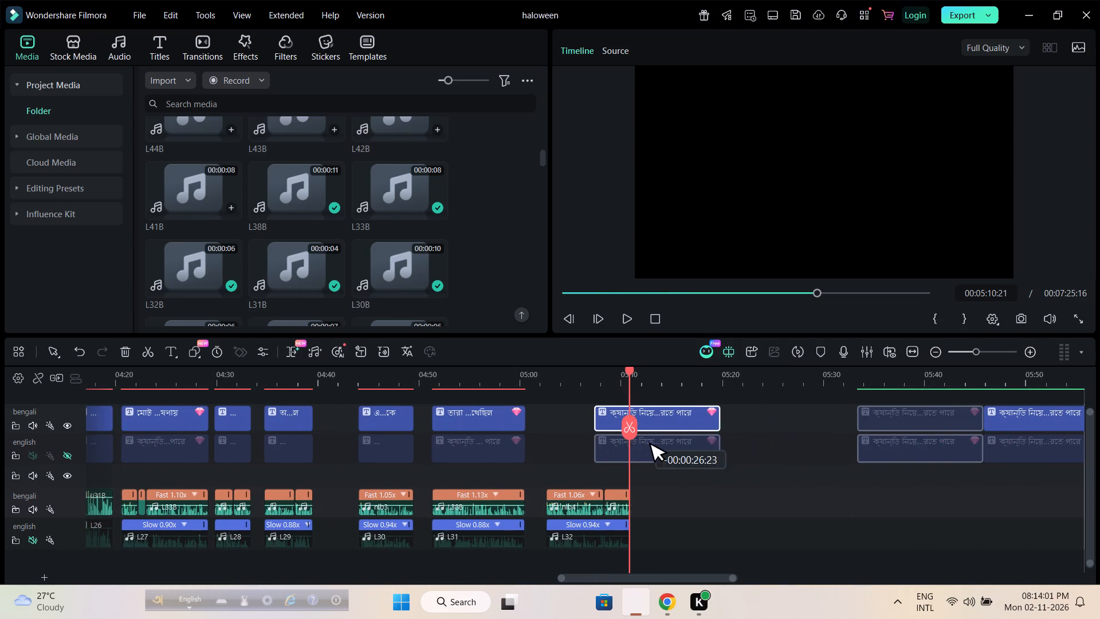
{"action": "left_click_drag", "start_coordinate": [639, 436], "coordinate": [611, 437]}
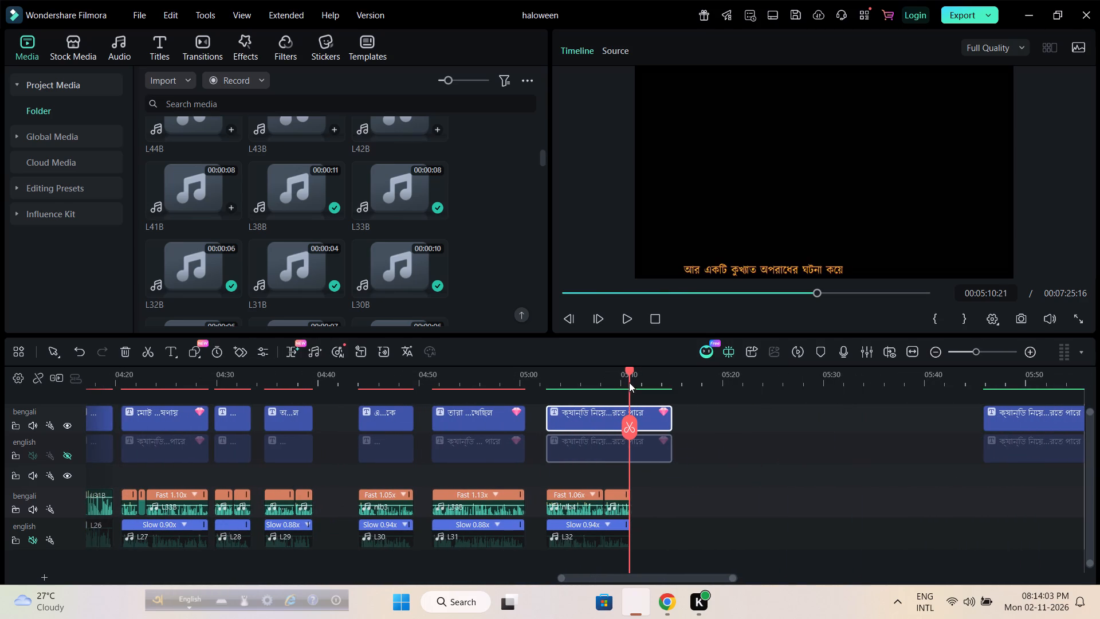
Shorten the ends of both title clips above L32 so they finish together with the narration.
{"action": "left_click_drag", "start_coordinate": [641, 384], "coordinate": [866, 395]}
{"action": "left_click_drag", "start_coordinate": [847, 424], "coordinate": [675, 428]}
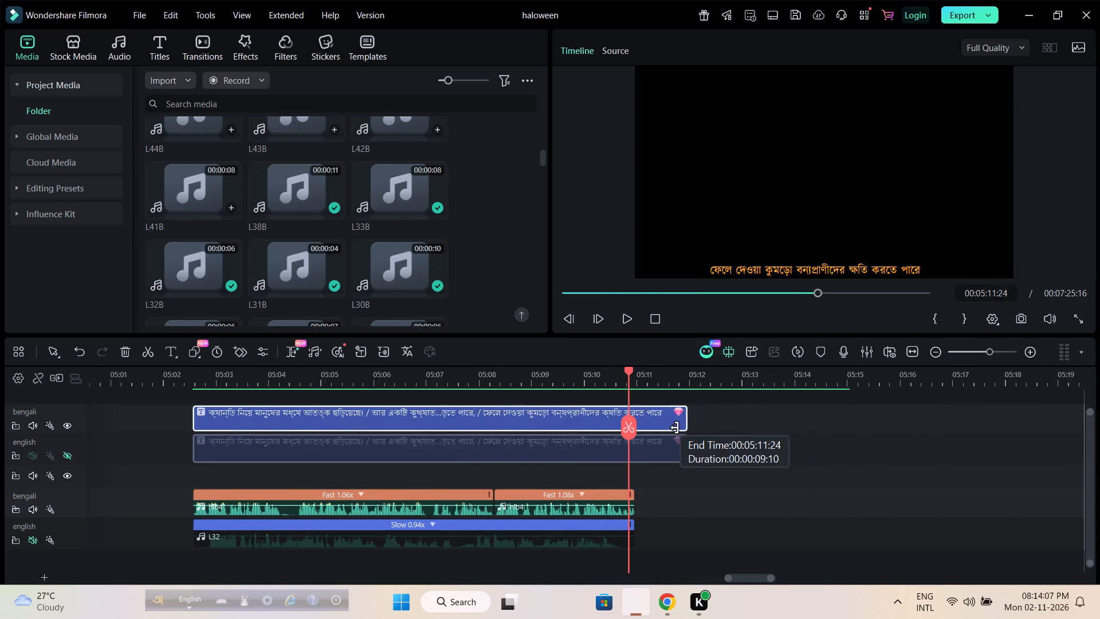
{"action": "left_click_drag", "start_coordinate": [675, 428], "coordinate": [637, 430]}
{"action": "left_click", "coordinate": [667, 600]}
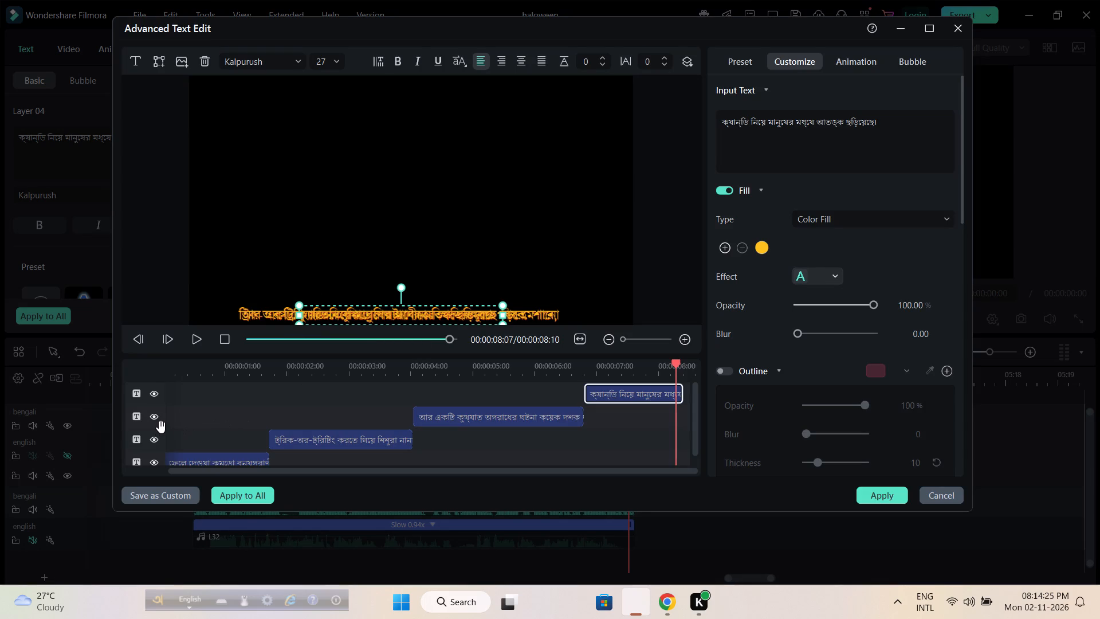
{"action": "left_click", "coordinate": [154, 420]}
{"action": "left_click", "coordinate": [154, 438]}
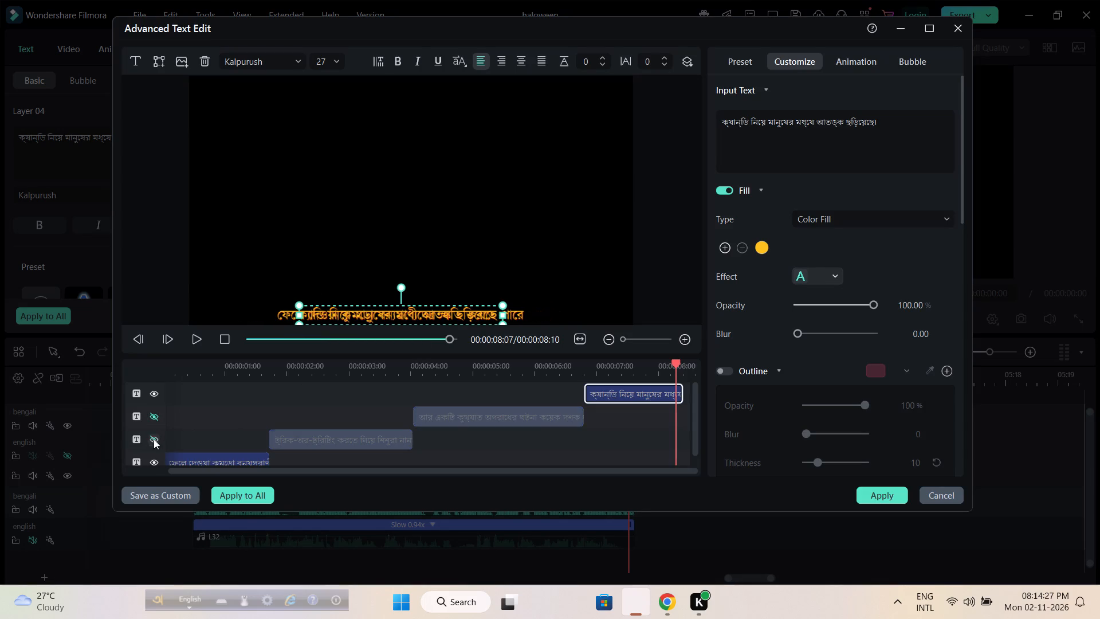
{"action": "left_click", "coordinate": [154, 396]}
Replace the bottom layer's text with the copied line, keeping only "পরিচয় গোপন রাখা দলগুলো চিহ্নিত দলগুলির তুলনায়".
{"action": "scroll", "coordinate": [307, 418], "scroll_direction": "down", "scroll_amount": 2}
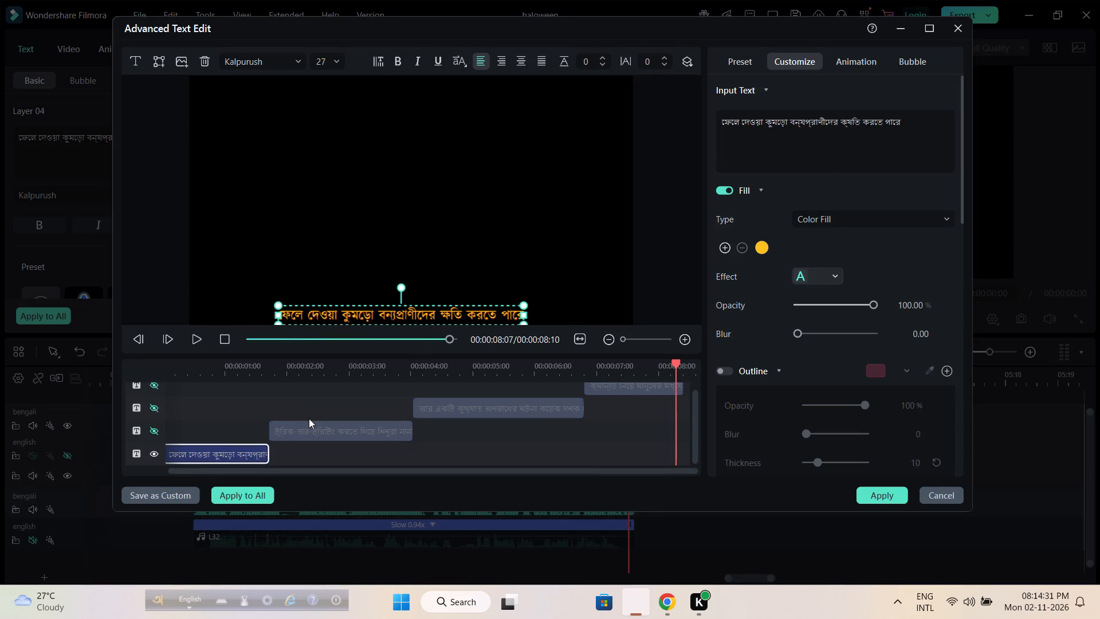
{"action": "double_click", "coordinate": [251, 452]}
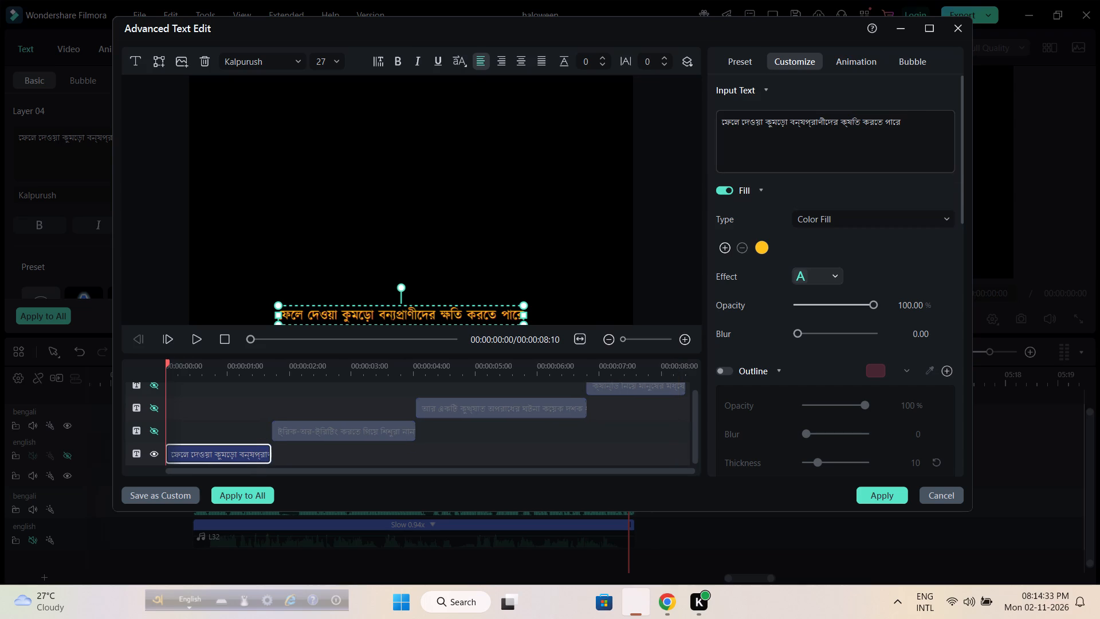
{"action": "left_click_drag", "start_coordinate": [908, 122], "coordinate": [671, 116]}
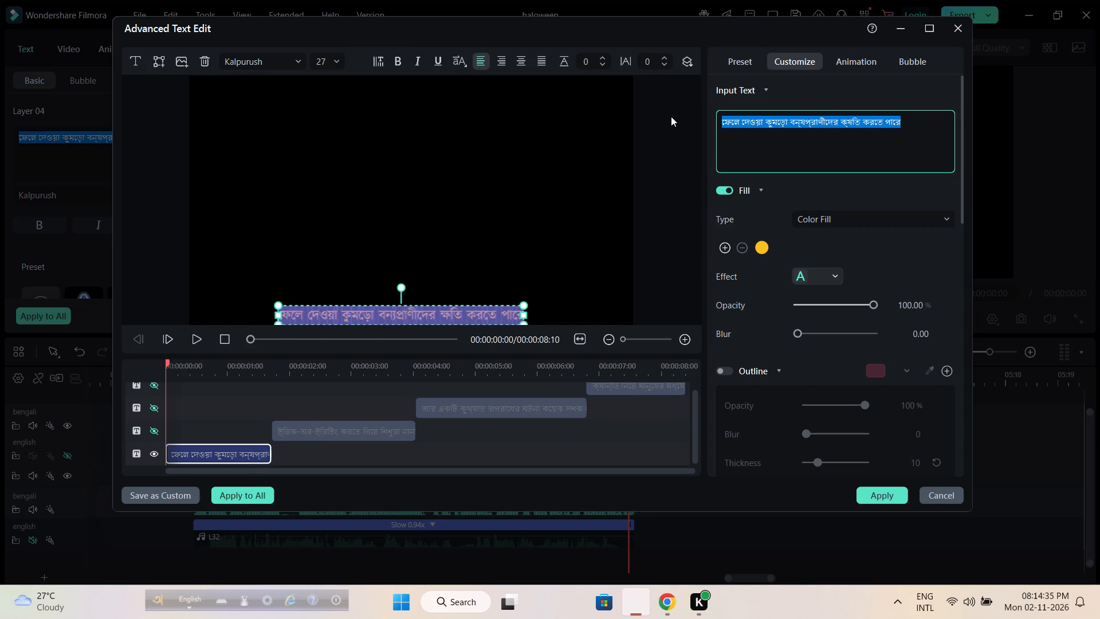
{"action": "key", "text": "ctrl+v"}
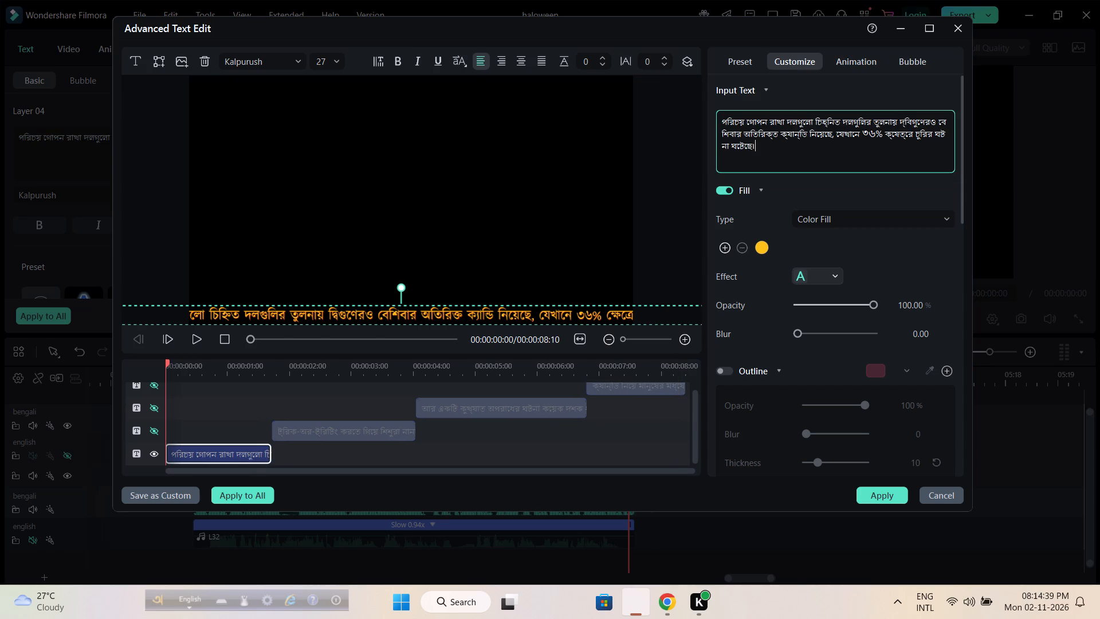
{"action": "left_click_drag", "start_coordinate": [835, 134], "coordinate": [896, 167]}
{"action": "key", "text": "BackSpace"}
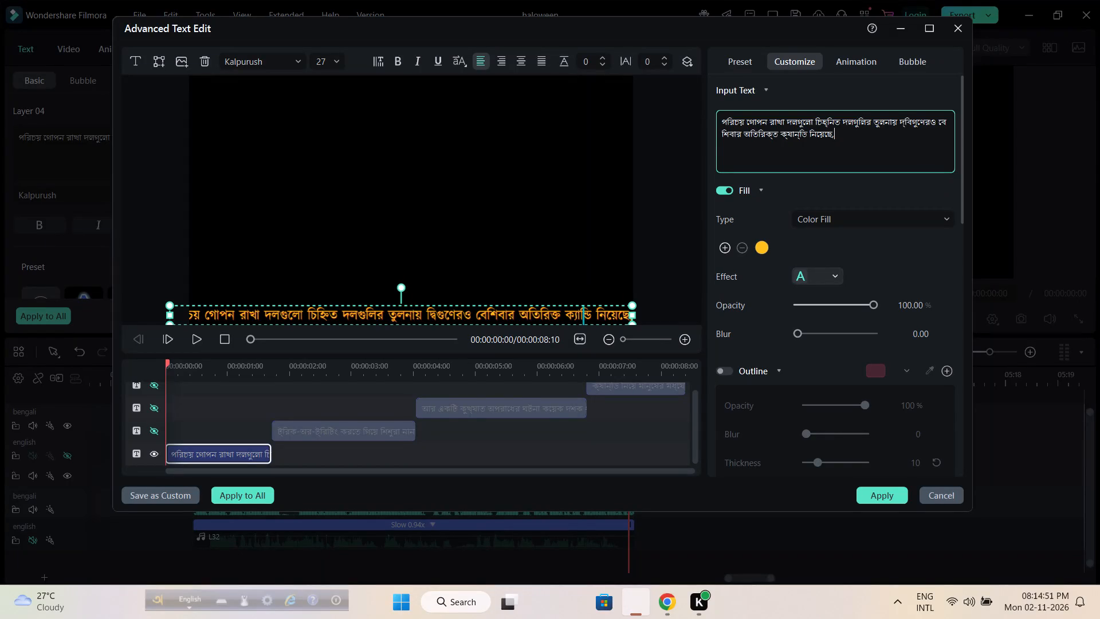
{"action": "left_click_drag", "start_coordinate": [901, 124], "coordinate": [915, 147]}
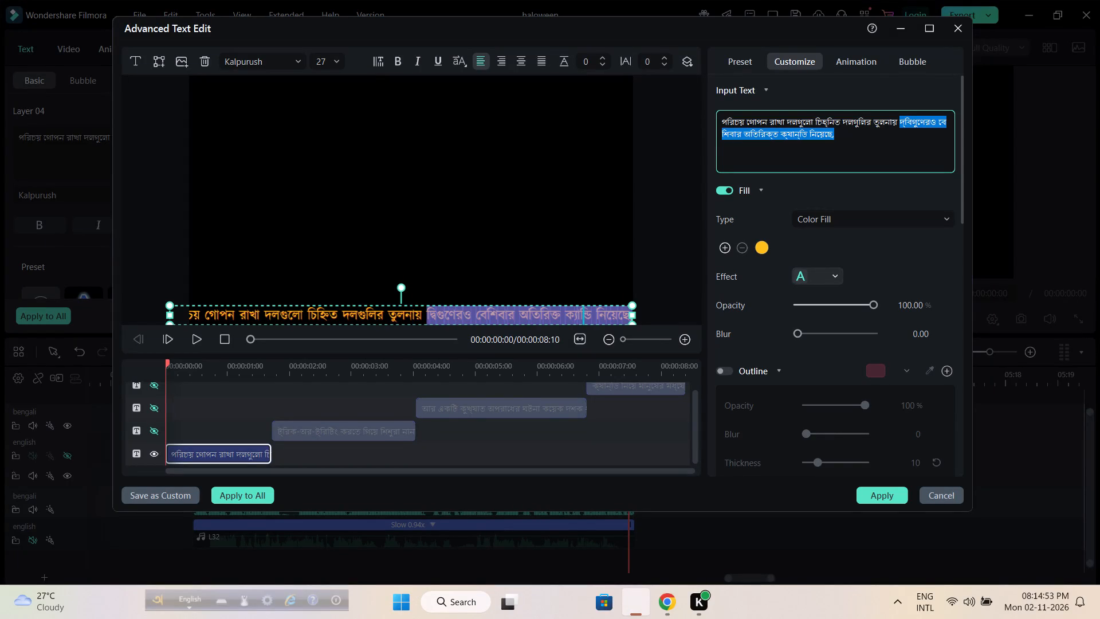
{"action": "key", "text": "BackSpace"}
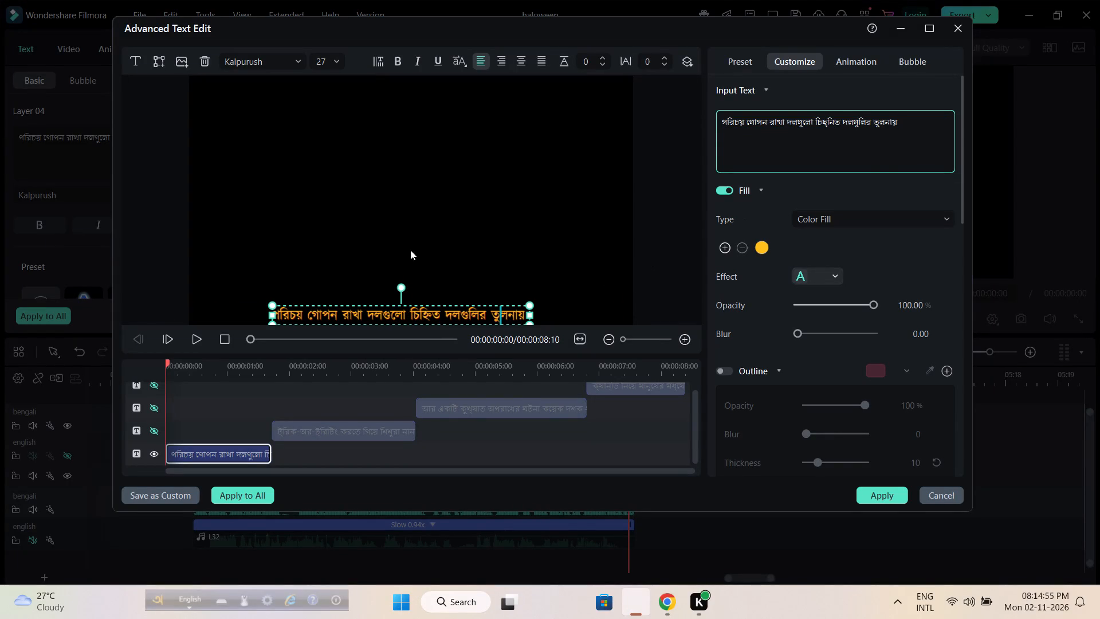
Set the font size of the bottom subtitle layer to 32.
{"action": "left_click", "coordinate": [325, 64]}
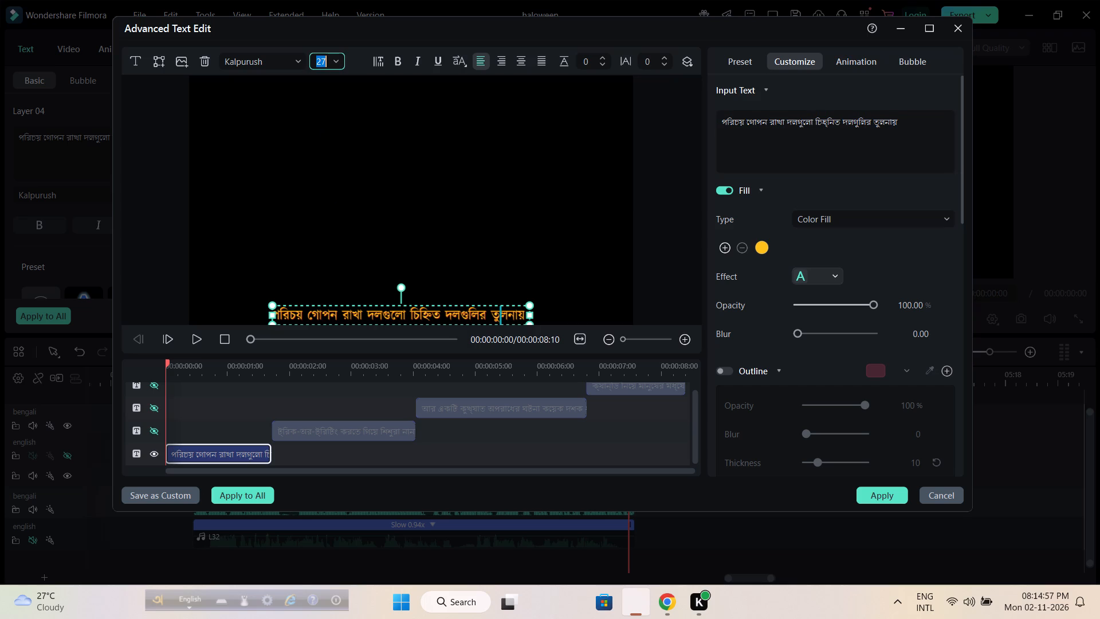
{"action": "scroll", "coordinate": [337, 60], "scroll_direction": "up", "scroll_amount": 2}
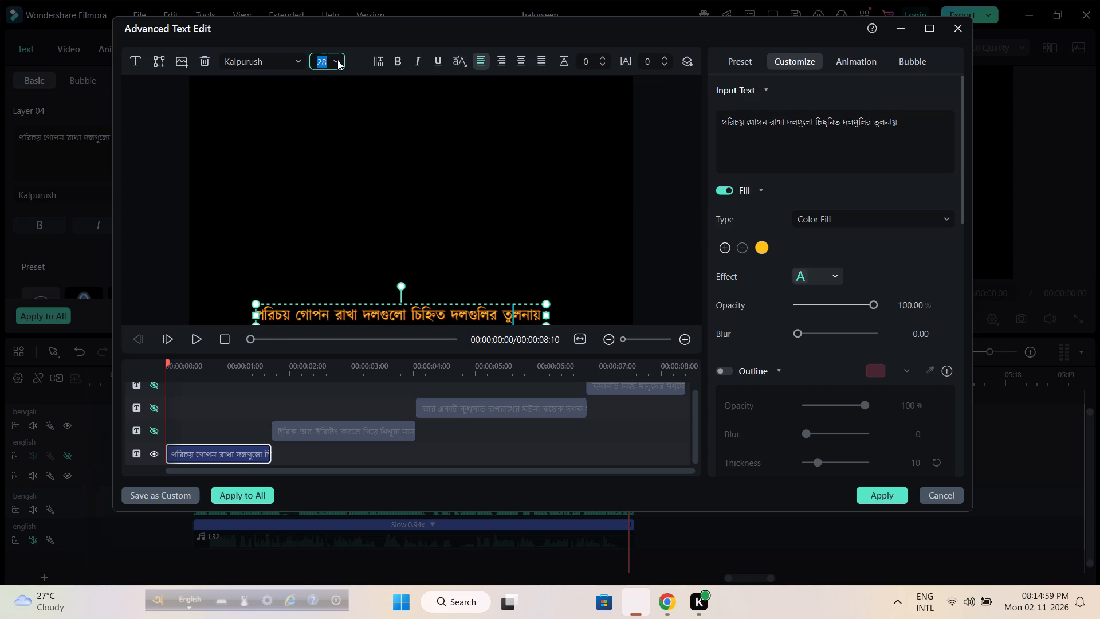
{"action": "left_click", "coordinate": [304, 218]}
Play the title from its start, pause at 00:00:03:07 and extend the bottom layer's end to that point.
{"action": "key", "text": "space"}
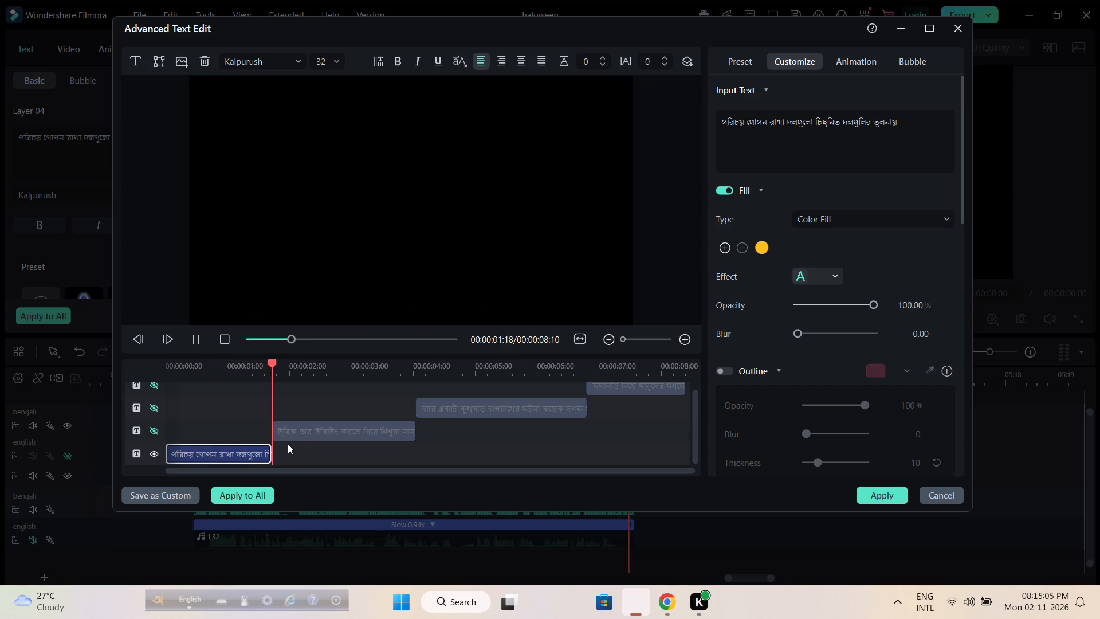
{"action": "key", "text": "space"}
{"action": "key", "text": "space"}
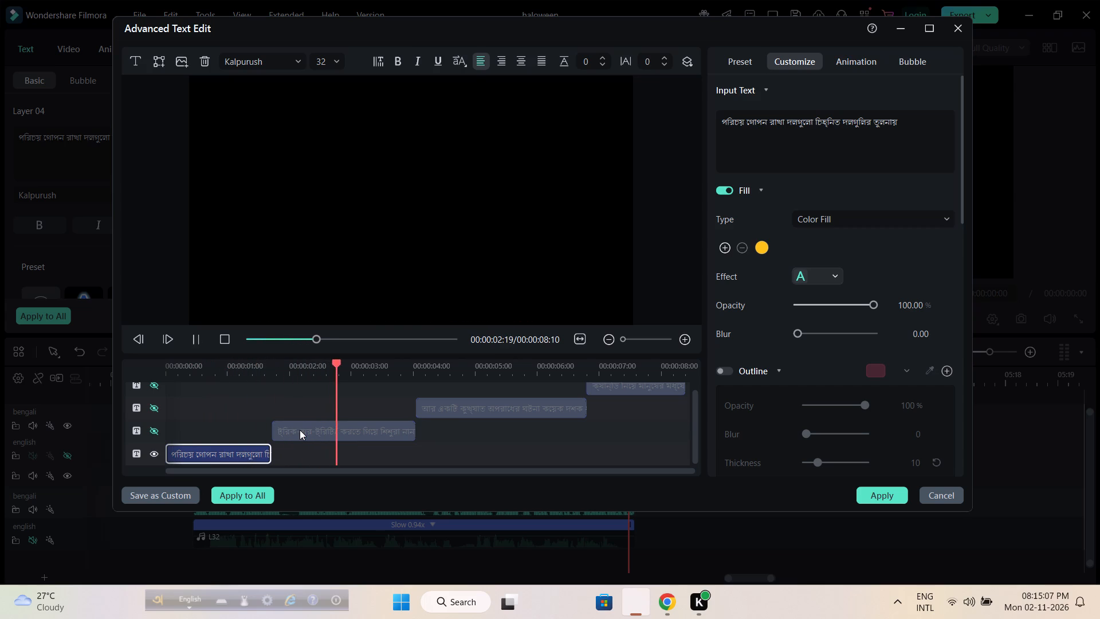
{"action": "key", "text": "space"}
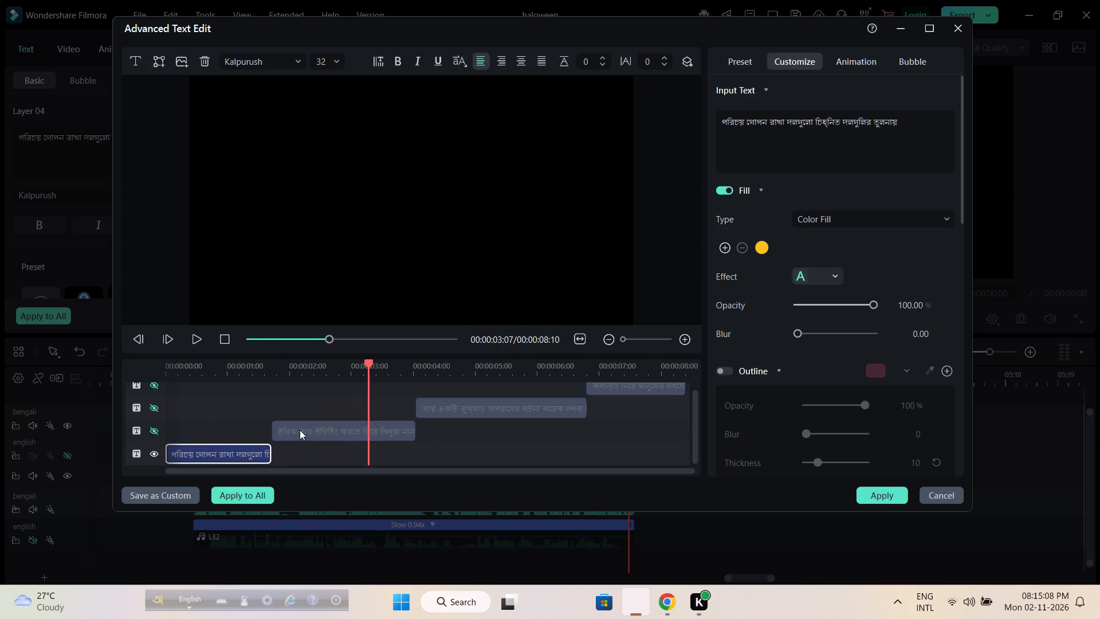
{"action": "left_click_drag", "start_coordinate": [270, 452], "coordinate": [275, 454]}
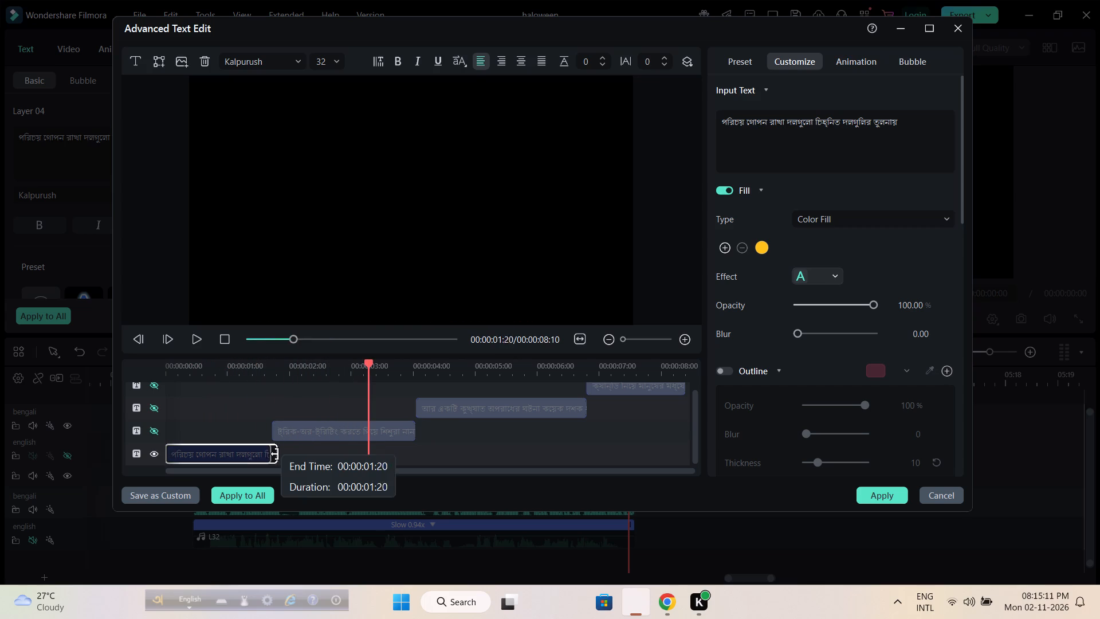
{"action": "left_click_drag", "start_coordinate": [275, 454], "coordinate": [363, 455]}
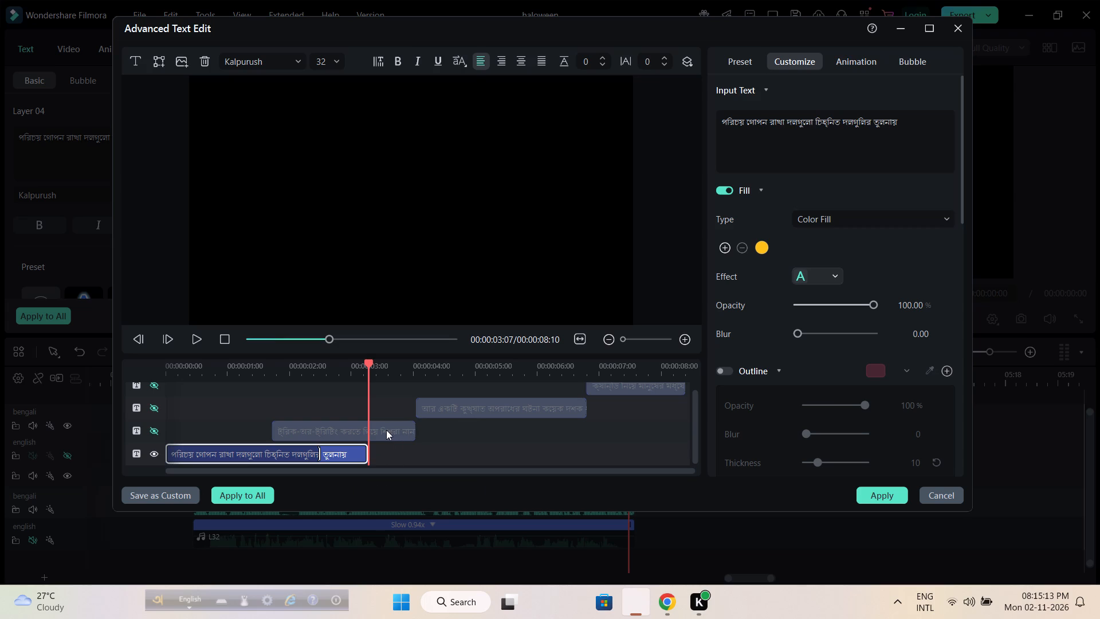
Move the second layer from the bottom to start at 00:00:03:07, and stretch the bottom layer's text animation nearly to its end.
{"action": "left_click_drag", "start_coordinate": [386, 430], "coordinate": [477, 437]}
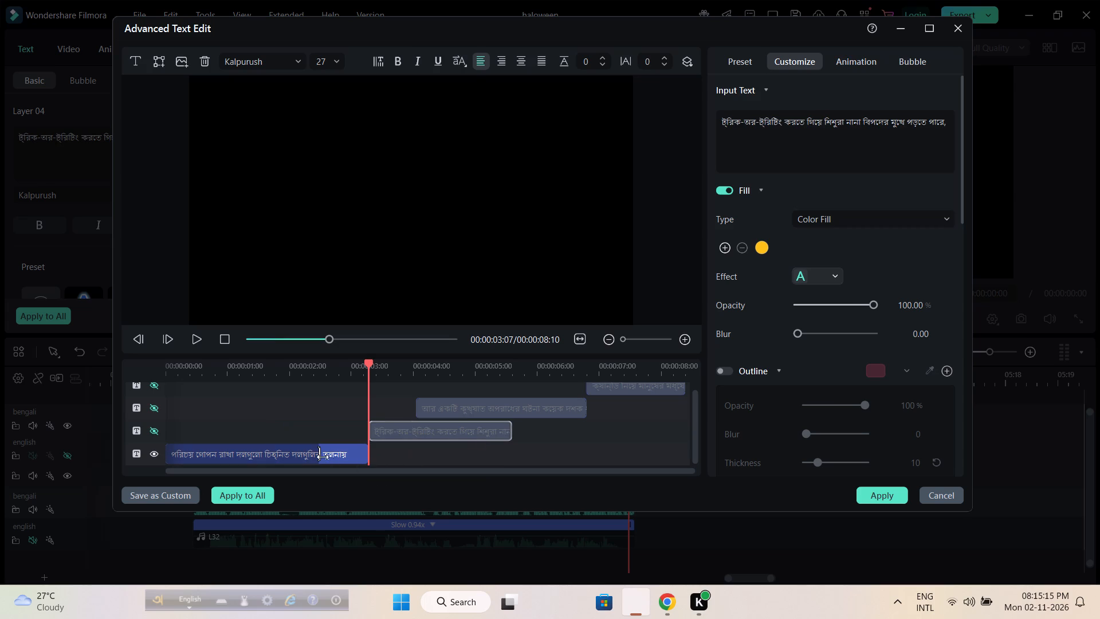
{"action": "left_click_drag", "start_coordinate": [322, 457], "coordinate": [353, 456]}
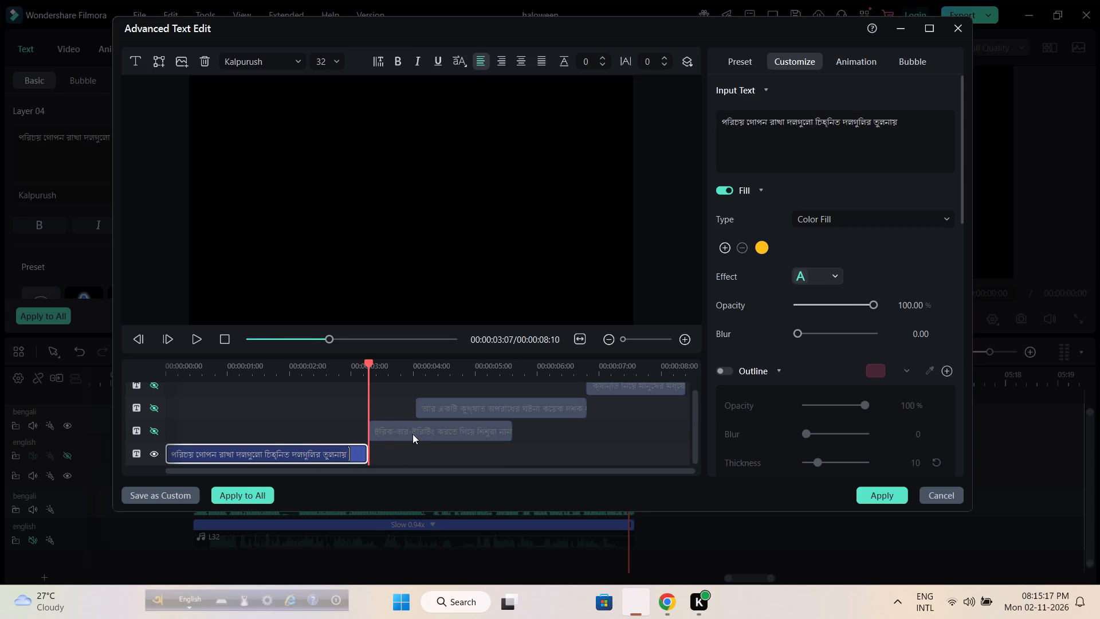
Play and scrub onward from 00:00:03:07 to judge where the second subtitle phrase should end.
{"action": "key", "text": "space"}
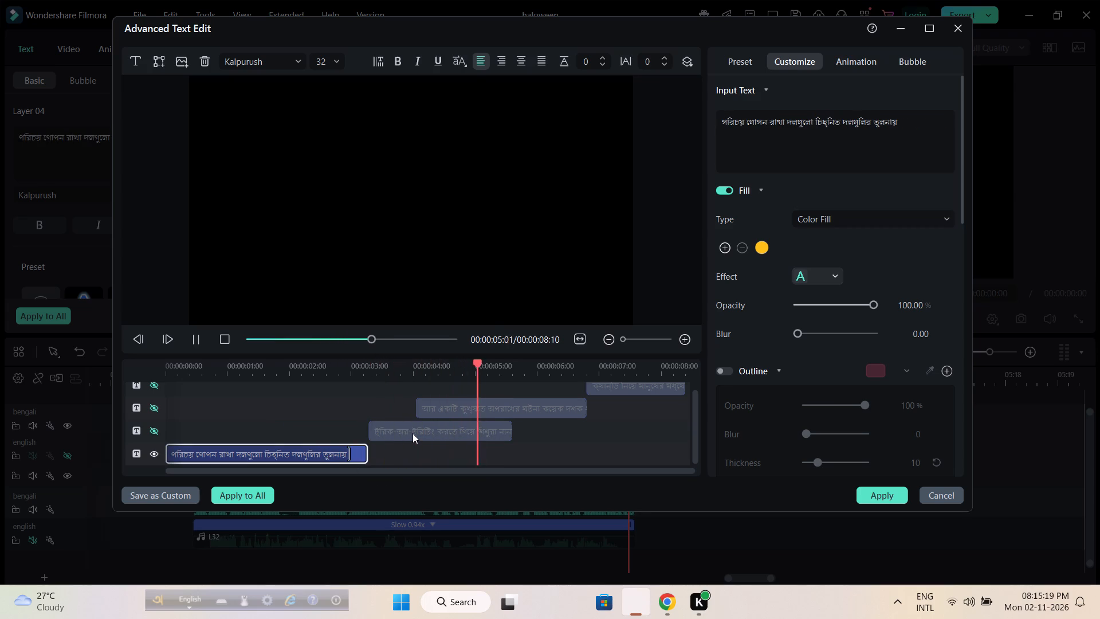
{"action": "key", "text": "space"}
{"action": "key", "text": "space"}
{"action": "key", "text": "space"}
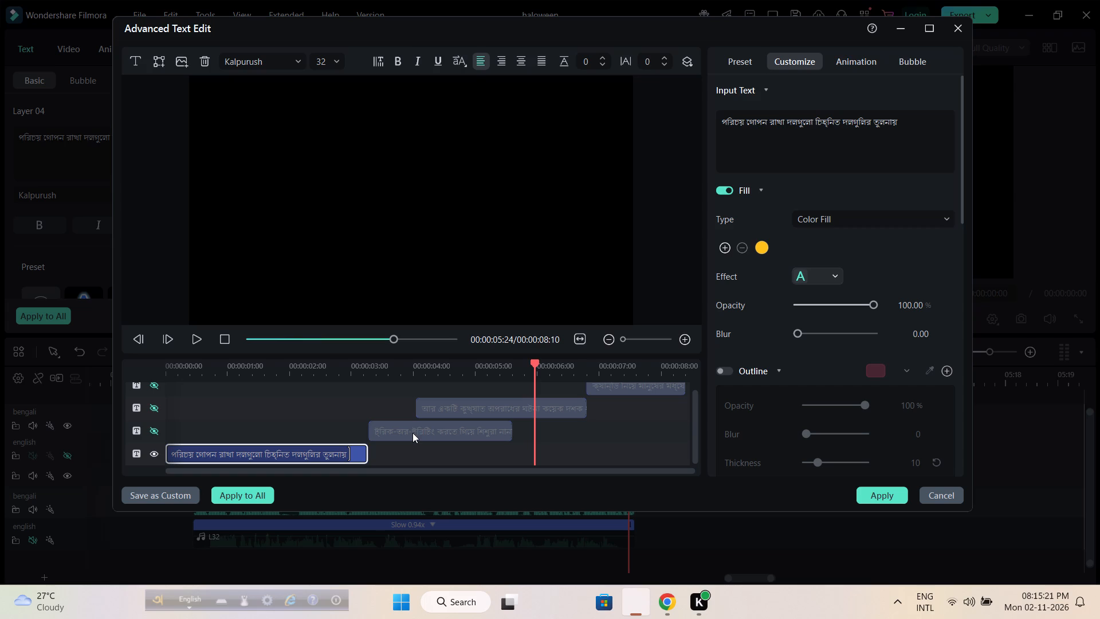
{"action": "left_click_drag", "start_coordinate": [537, 361], "coordinate": [482, 370]}
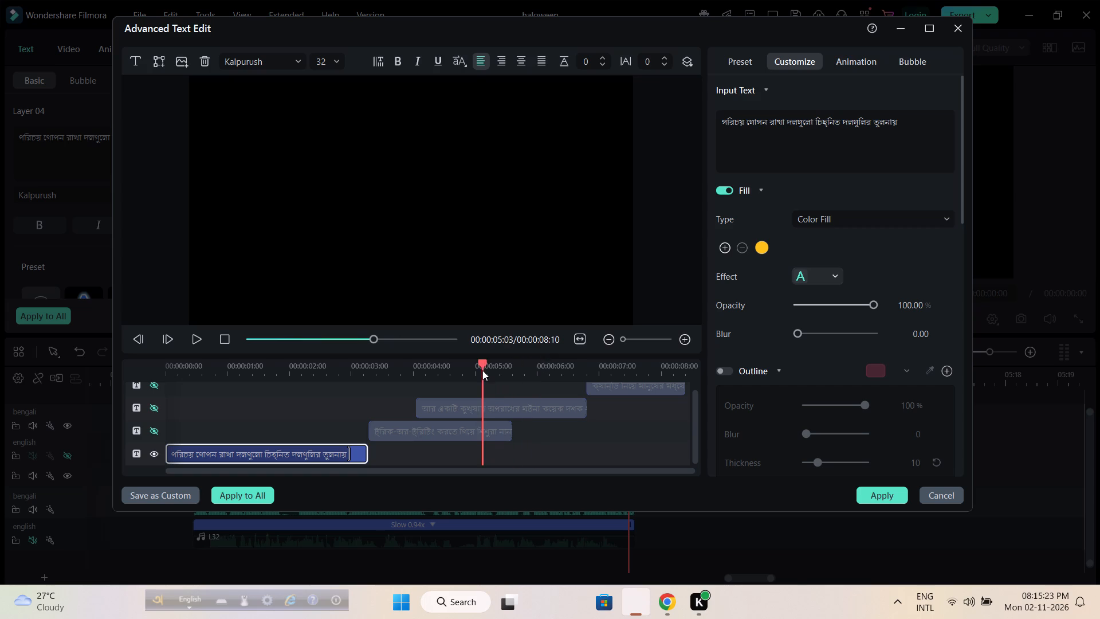
{"action": "key", "text": "space"}
{"action": "key", "text": "space"}
{"action": "left_click", "coordinate": [517, 362]}
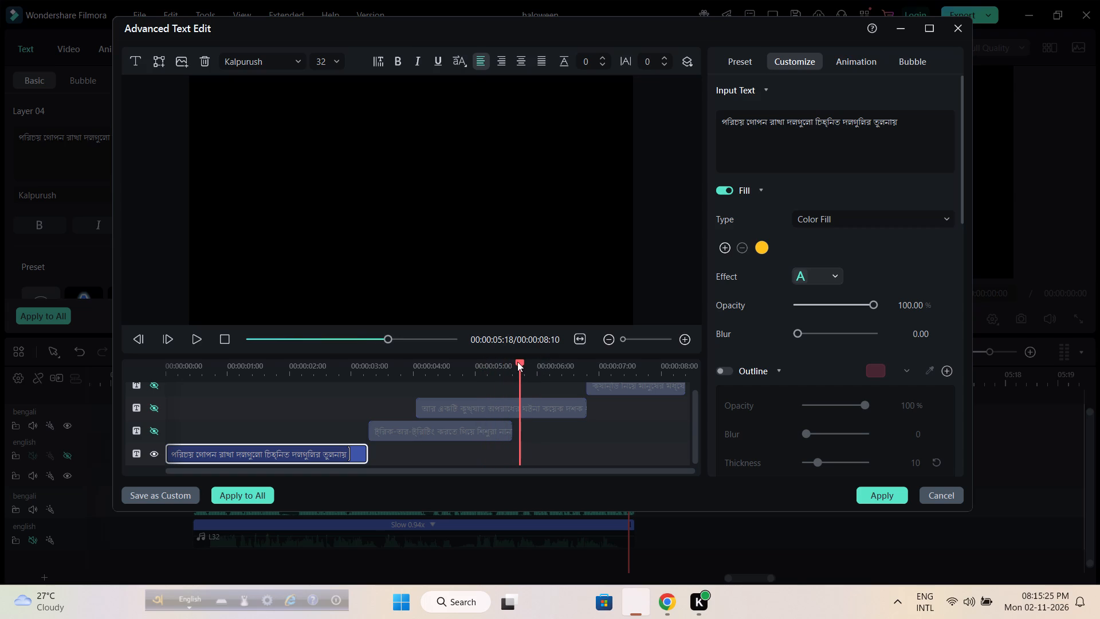
Show the second layer from the bottom and replace its text with the copied line, keeping only "দলগুলির তুলনায় দ্বিগুণেরও বেশিবার অতিরিক্ত ক্যান্ডি নিয়েছে".
{"action": "double_click", "coordinate": [486, 425]}
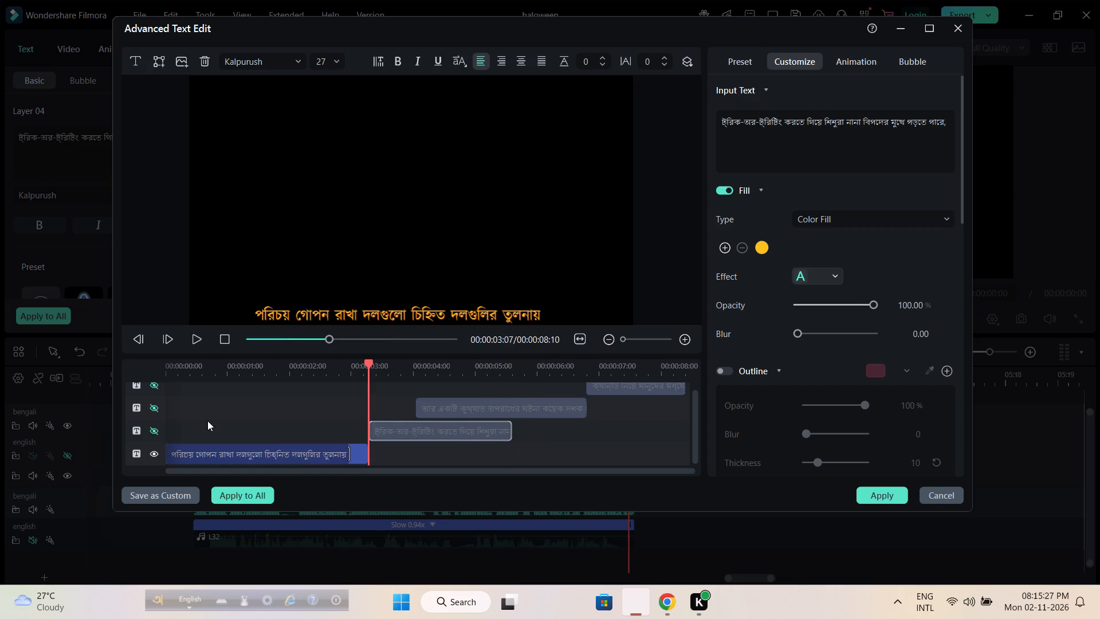
{"action": "left_click", "coordinate": [153, 432]}
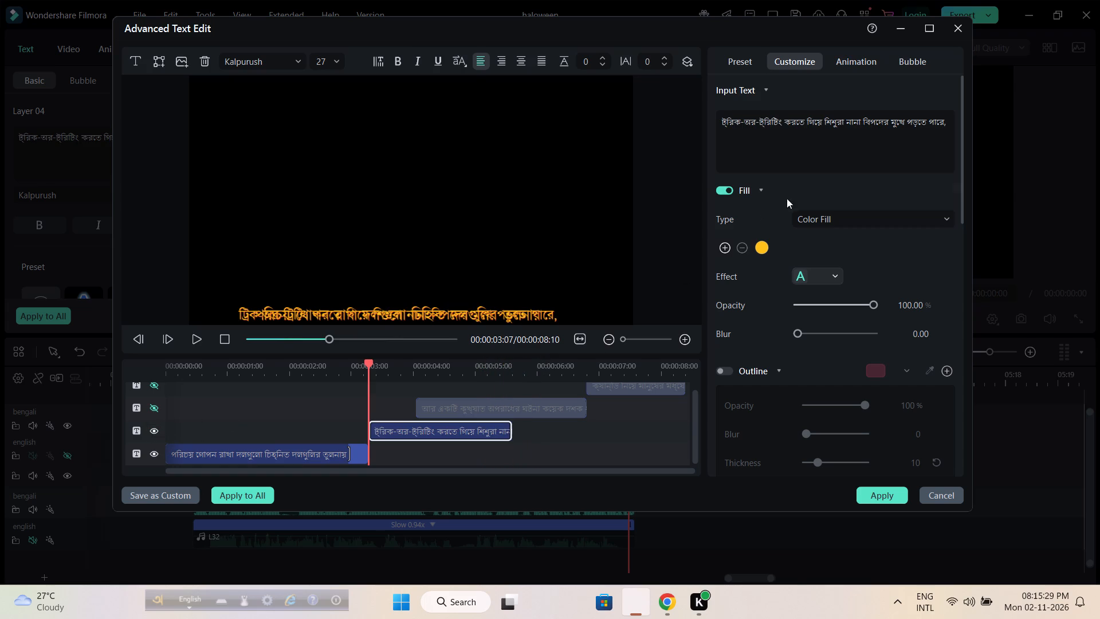
{"action": "left_click_drag", "start_coordinate": [946, 124], "coordinate": [693, 123]}
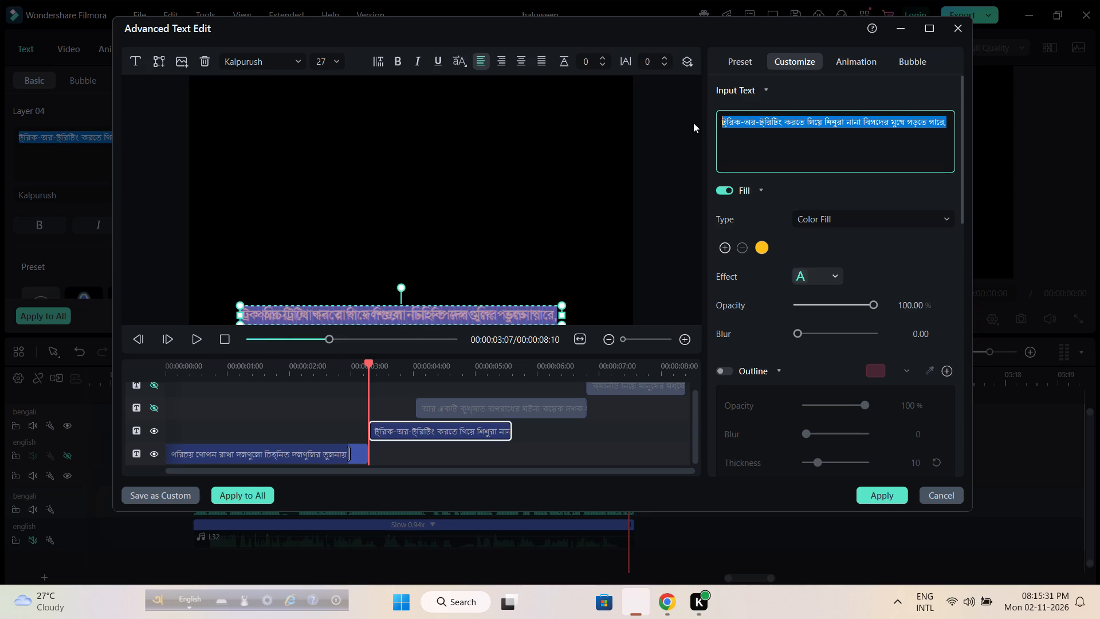
{"action": "key", "text": "ctrl+v"}
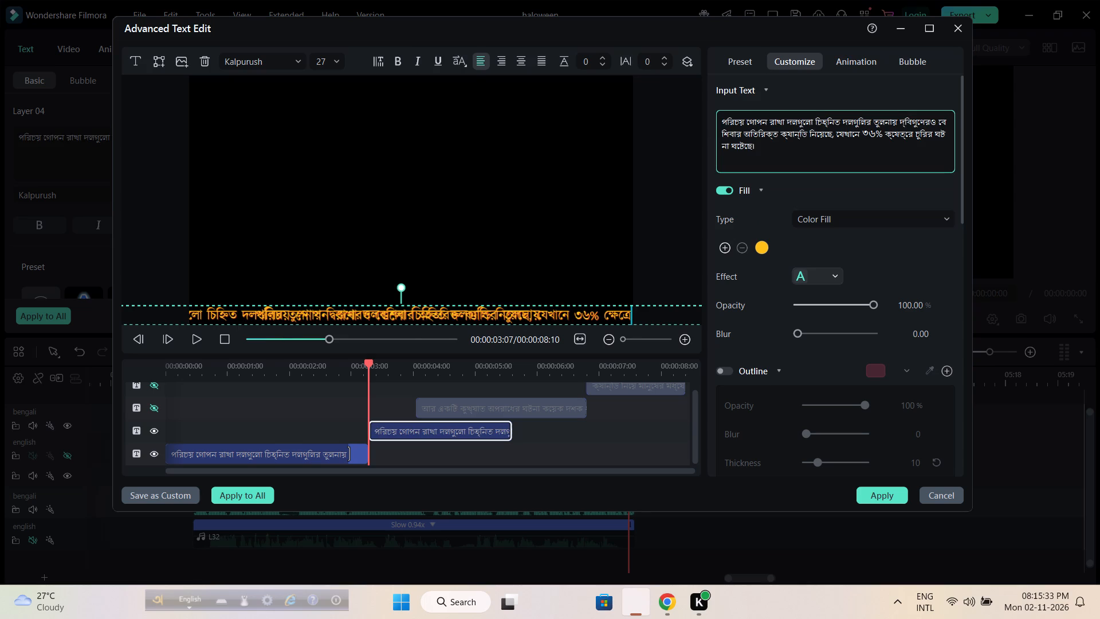
{"action": "left_click_drag", "start_coordinate": [836, 134], "coordinate": [860, 158]}
{"action": "key", "text": "BackSpace"}
{"action": "key", "text": "BackSpace"}
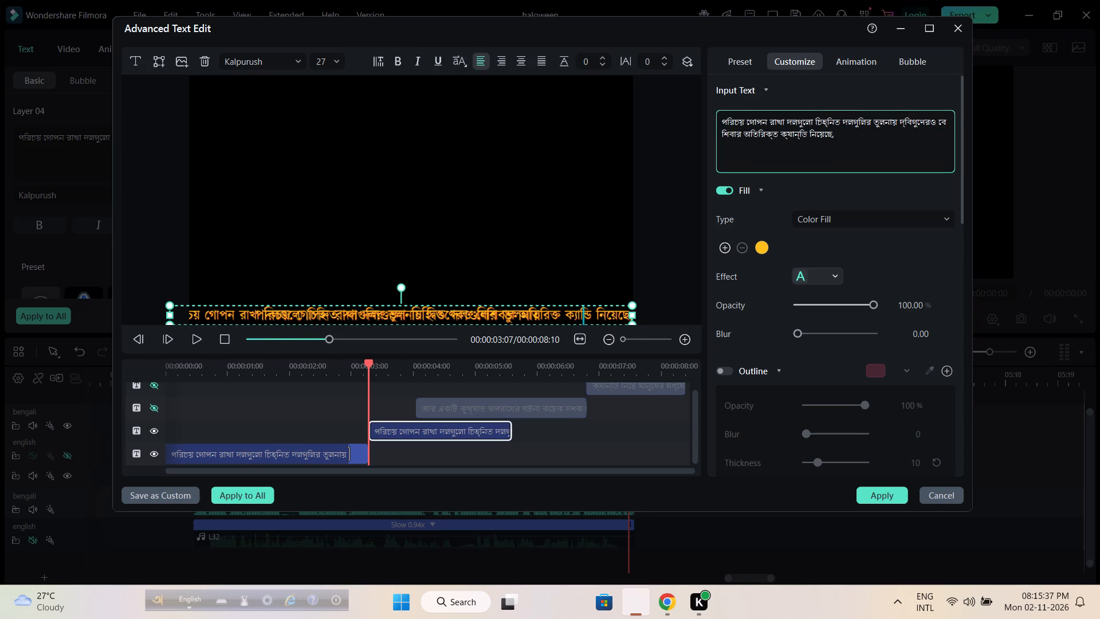
{"action": "key", "text": "BackSpace"}
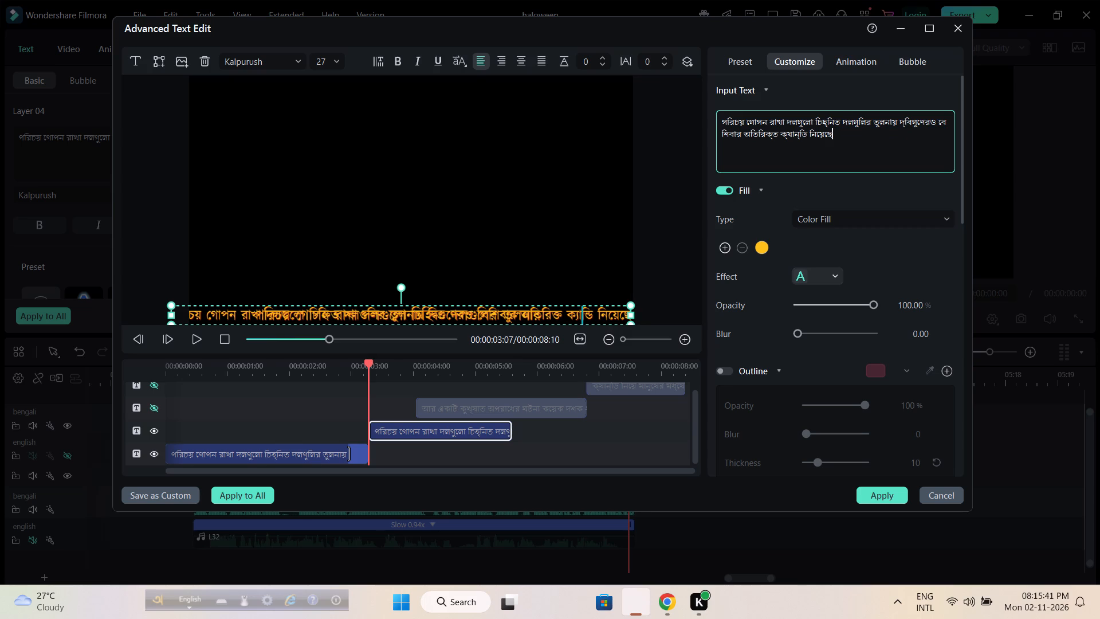
{"action": "left_click_drag", "start_coordinate": [842, 120], "coordinate": [685, 117]}
{"action": "key", "text": "BackSpace"}
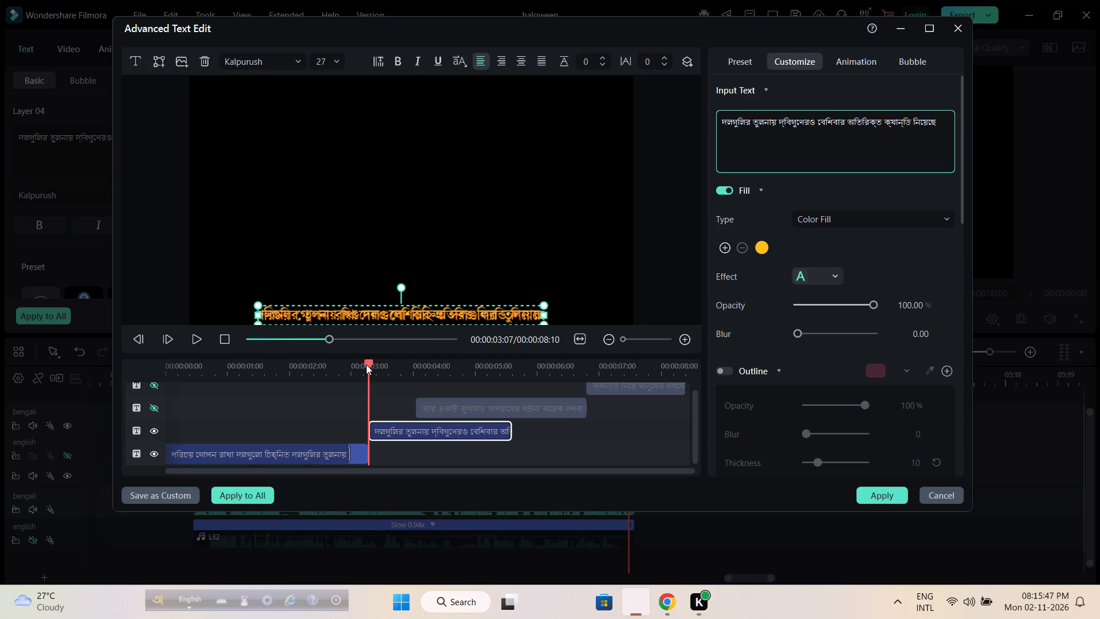
Preview the first two subtitles, and delete the opening words "দলগুলির তুলনায়" and the leading space from the second layer.
{"action": "left_click_drag", "start_coordinate": [367, 363], "coordinate": [118, 370]}
{"action": "key", "text": "space"}
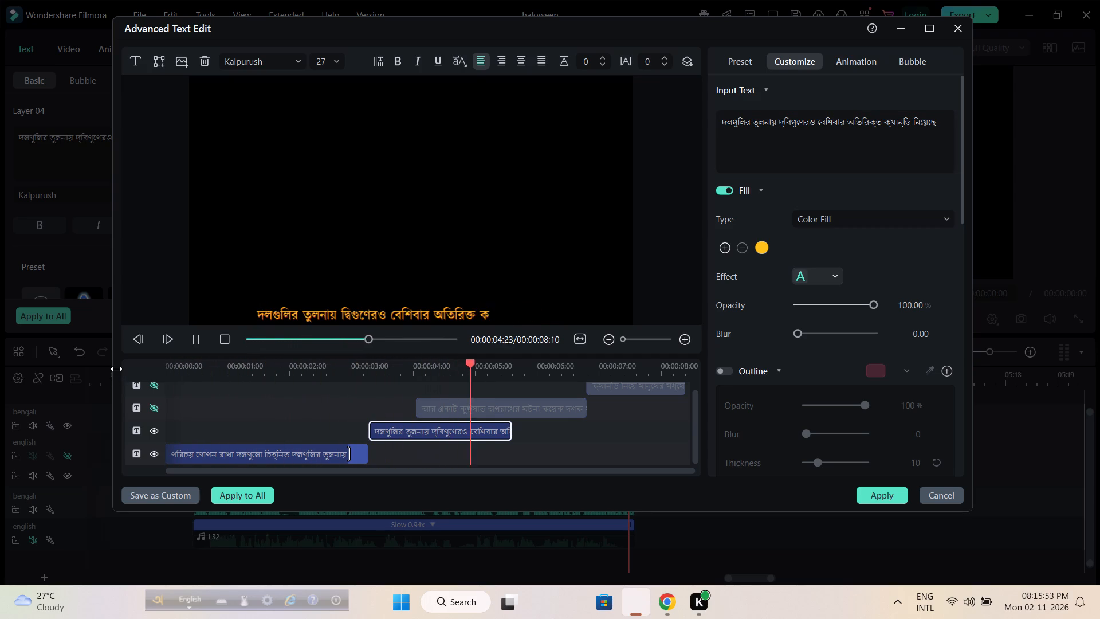
{"action": "key", "text": "space"}
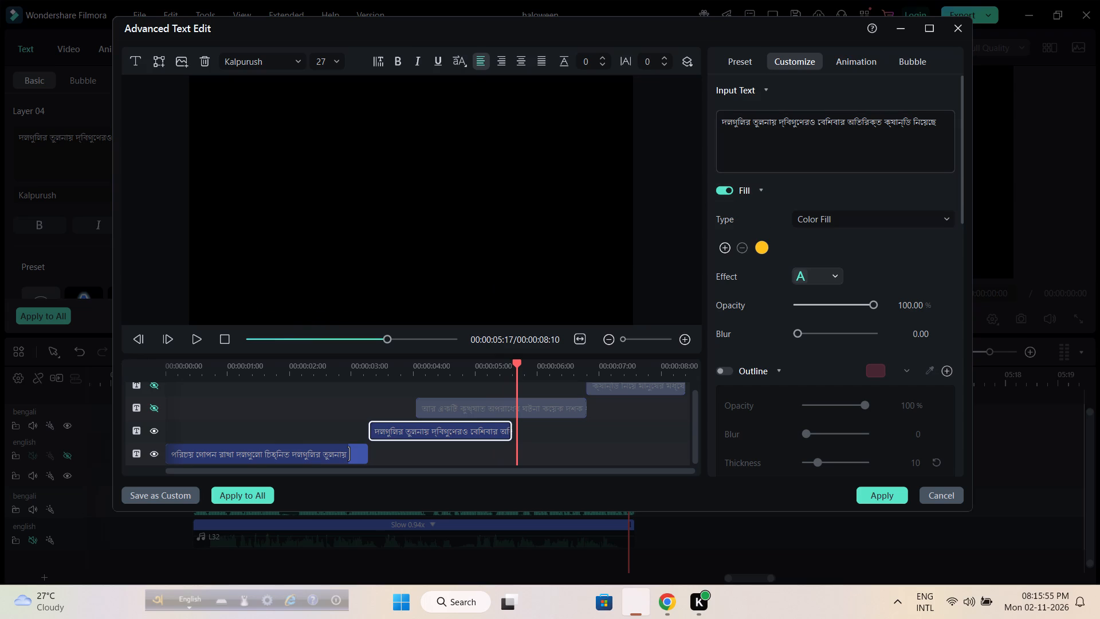
{"action": "left_click_drag", "start_coordinate": [777, 122], "coordinate": [705, 120]}
{"action": "key", "text": "BackSpace"}
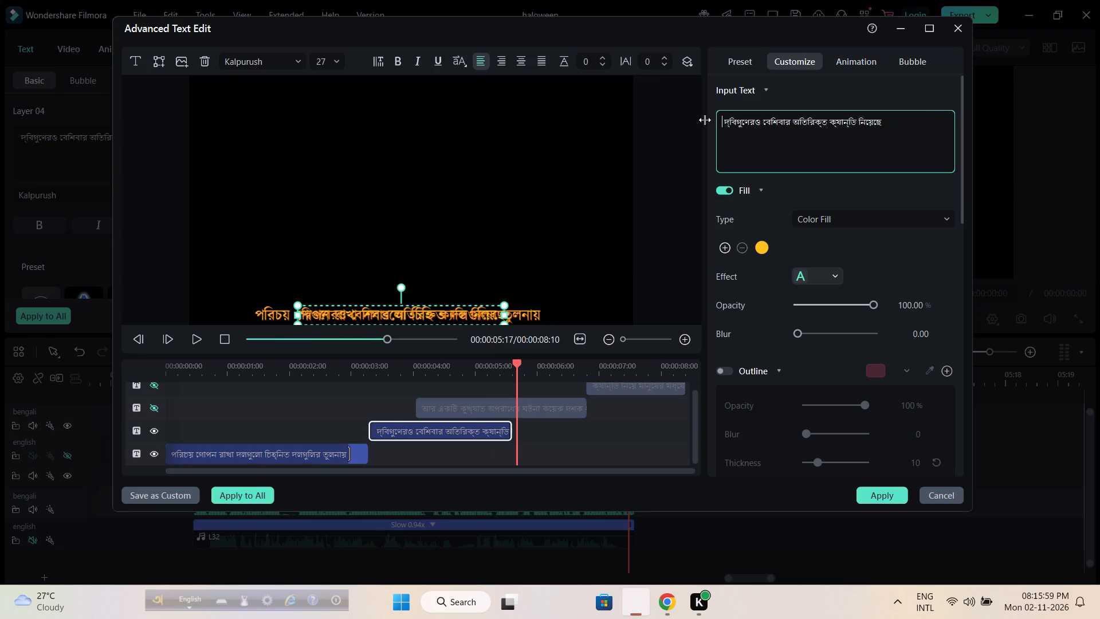
{"action": "key", "text": "Right"}
{"action": "key", "text": "BackSpace"}
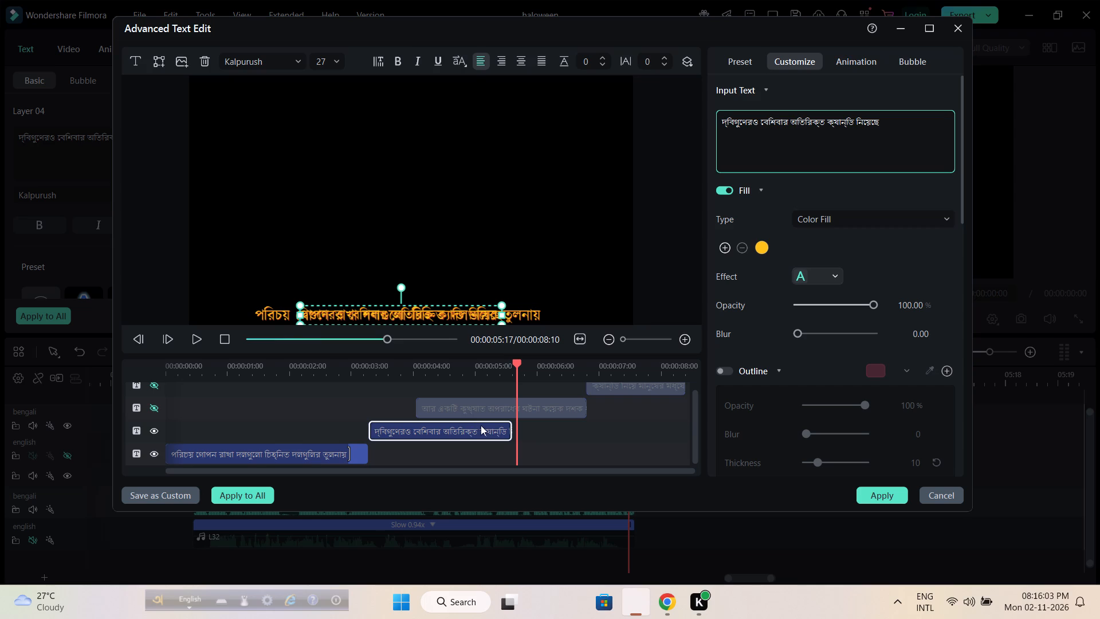
Move the third layer from the bottom to start right after the second one, at about 00:00:05:16.
{"action": "left_click", "coordinate": [508, 430]}
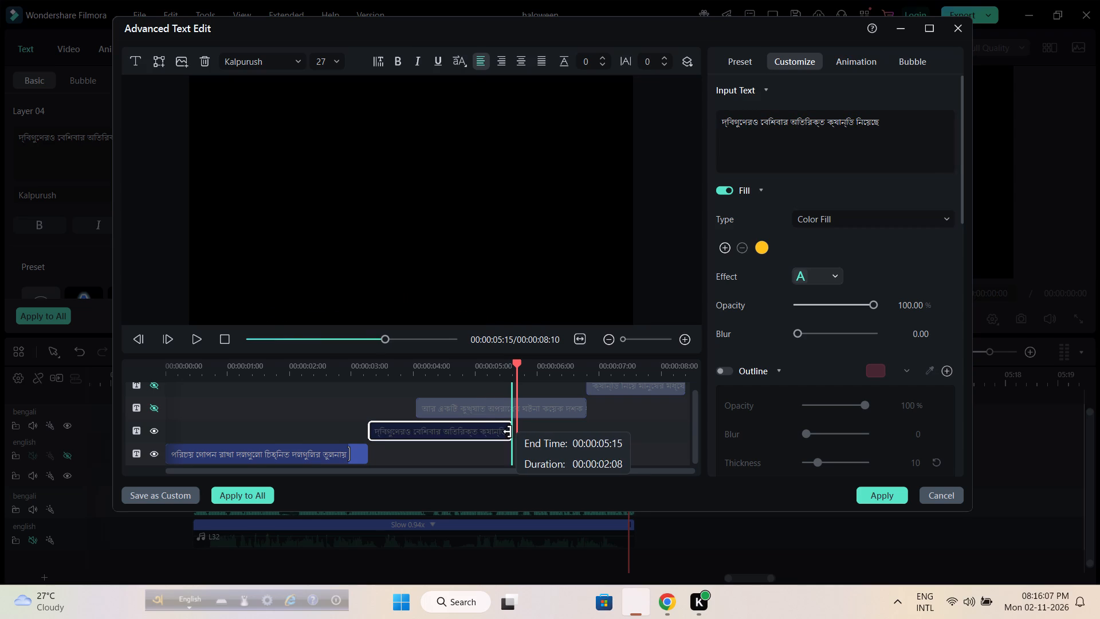
{"action": "left_click_drag", "start_coordinate": [517, 365], "coordinate": [447, 366]}
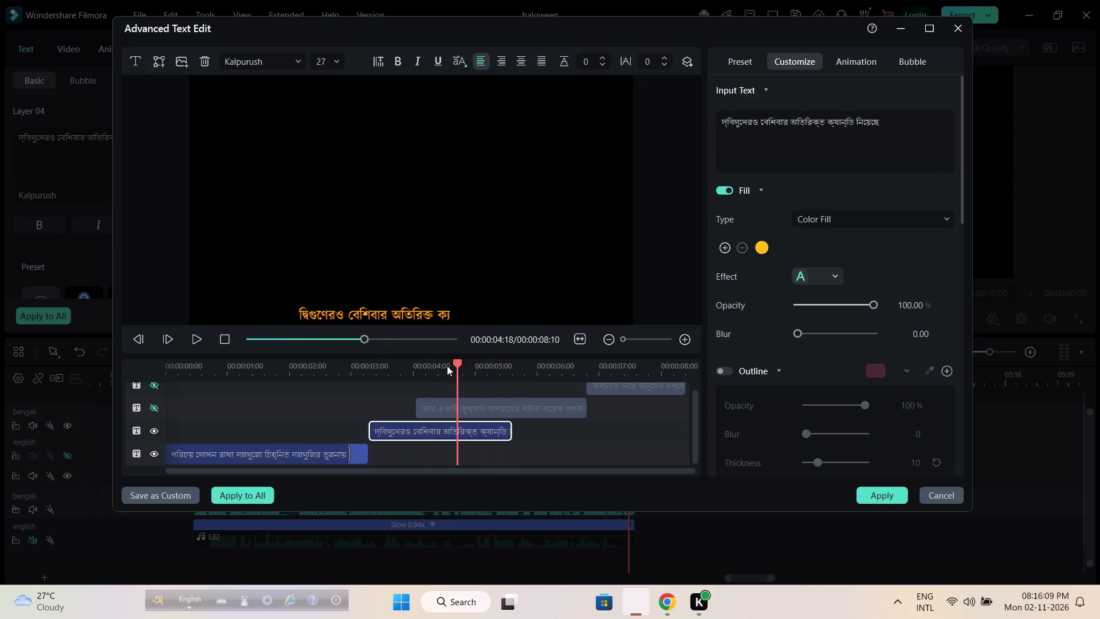
{"action": "left_click_drag", "start_coordinate": [447, 366], "coordinate": [415, 367]}
{"action": "left_click_drag", "start_coordinate": [473, 404], "coordinate": [581, 417]}
Show the third layer from the bottom and replace its text with the copied line, keeping only "যেখানে ৩৬% ক্ষেত্রে চুরির ঘটনা ঘটেছে।".
{"action": "double_click", "coordinate": [538, 403]}
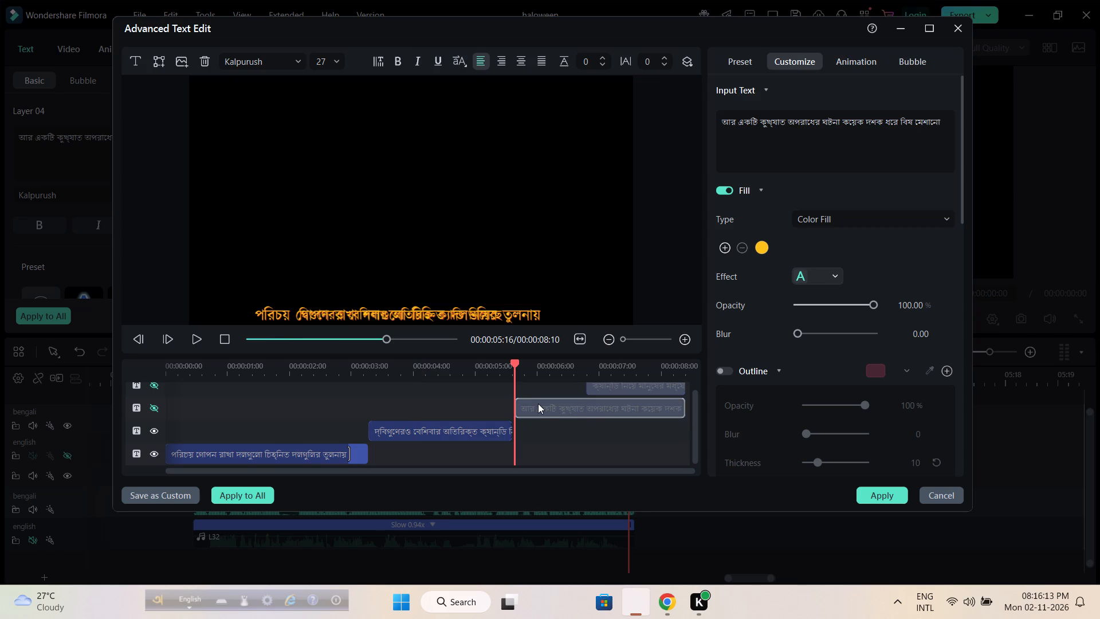
{"action": "left_click", "coordinate": [151, 407]}
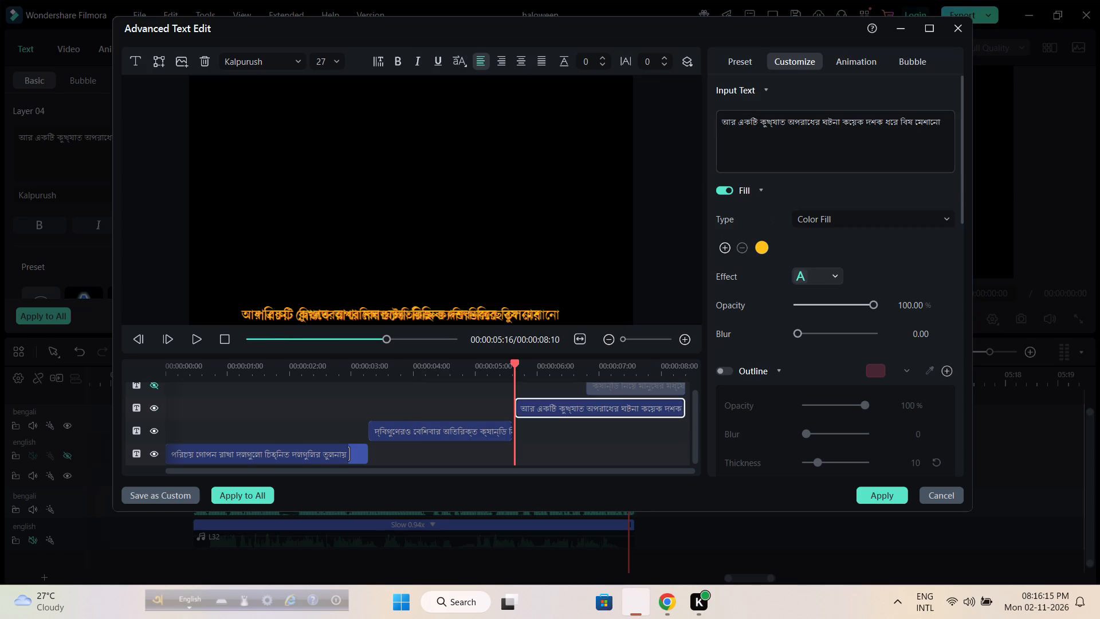
{"action": "left_click_drag", "start_coordinate": [941, 120], "coordinate": [703, 120]}
{"action": "key", "text": "ctrl+v"}
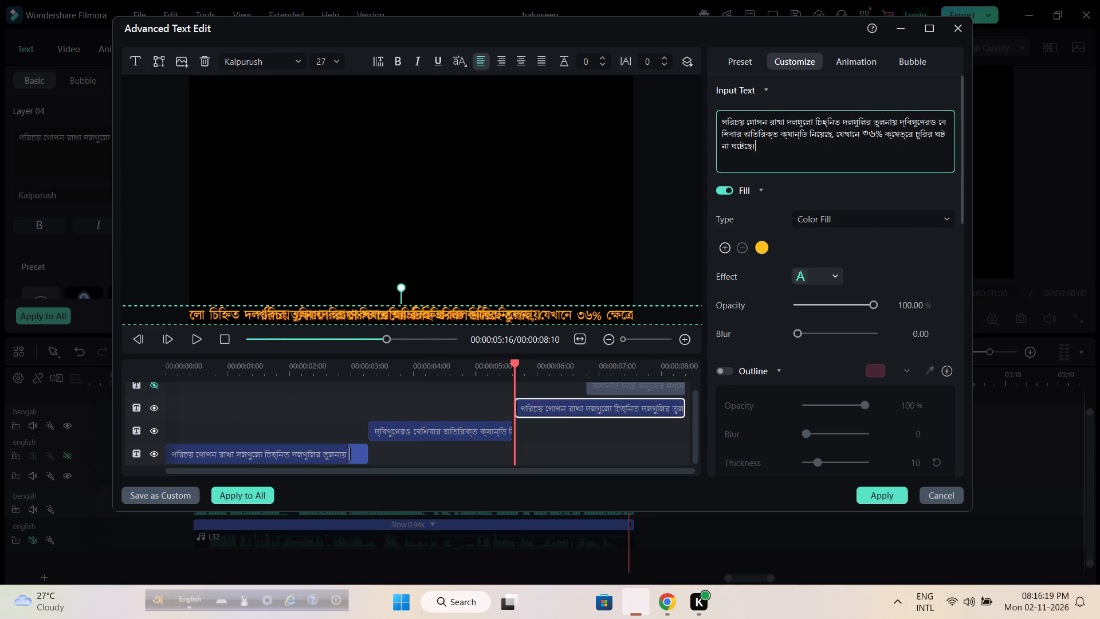
{"action": "left_click_drag", "start_coordinate": [835, 135], "coordinate": [690, 103]}
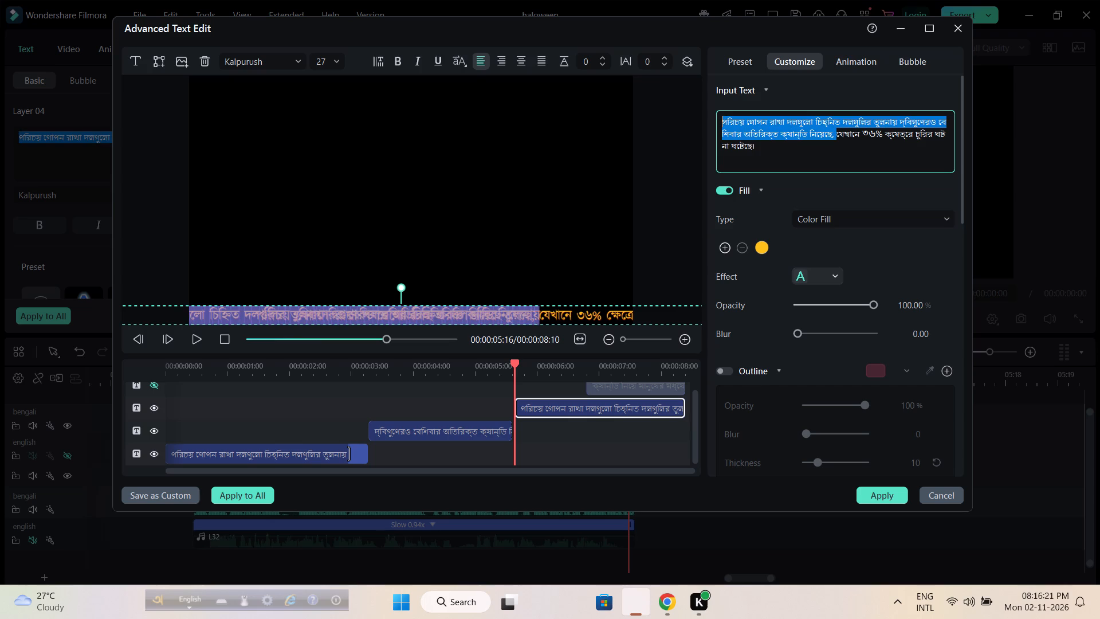
{"action": "left_click_drag", "start_coordinate": [690, 103], "coordinate": [687, 103]}
{"action": "key", "text": "BackSpace"}
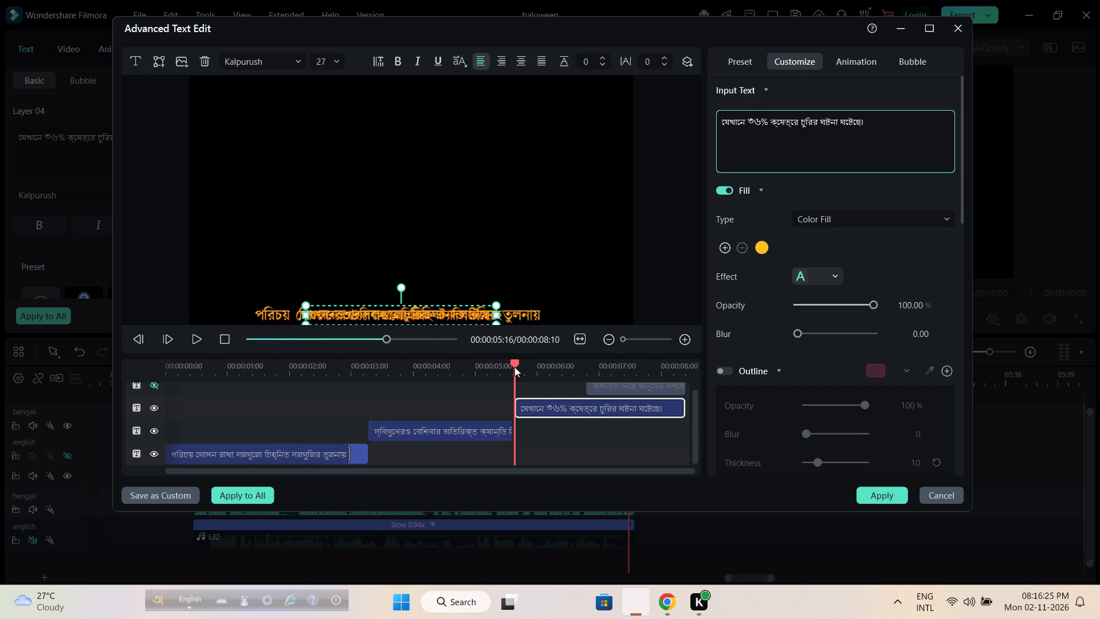
Play the whole title from the start to check the timing of the three subtitle layers.
{"action": "left_click_drag", "start_coordinate": [517, 365], "coordinate": [114, 375]}
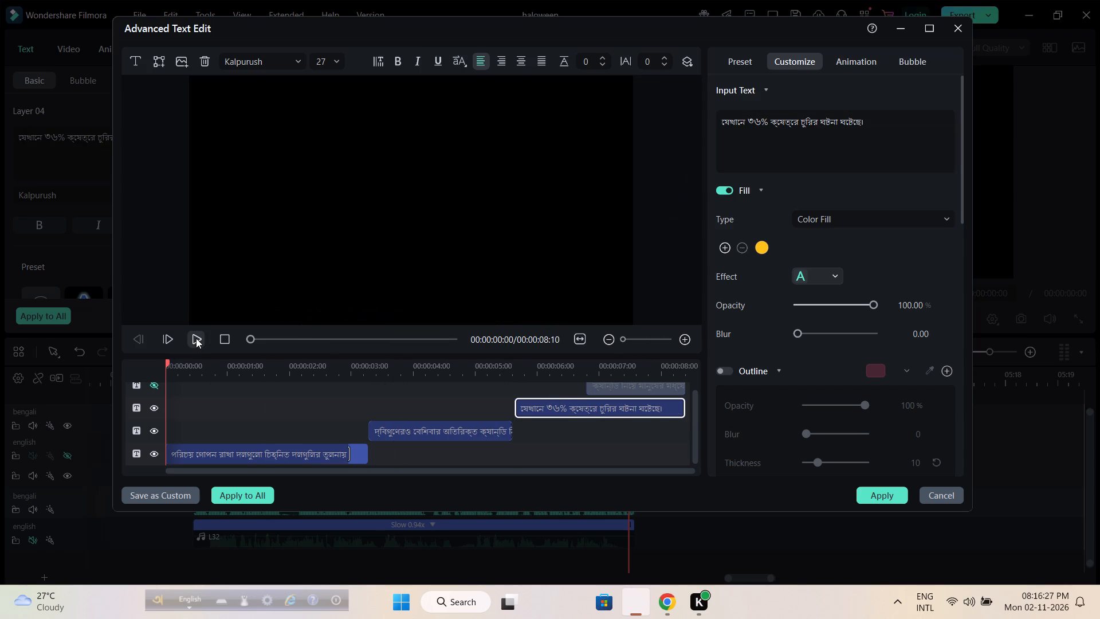
{"action": "left_click", "coordinate": [196, 338]}
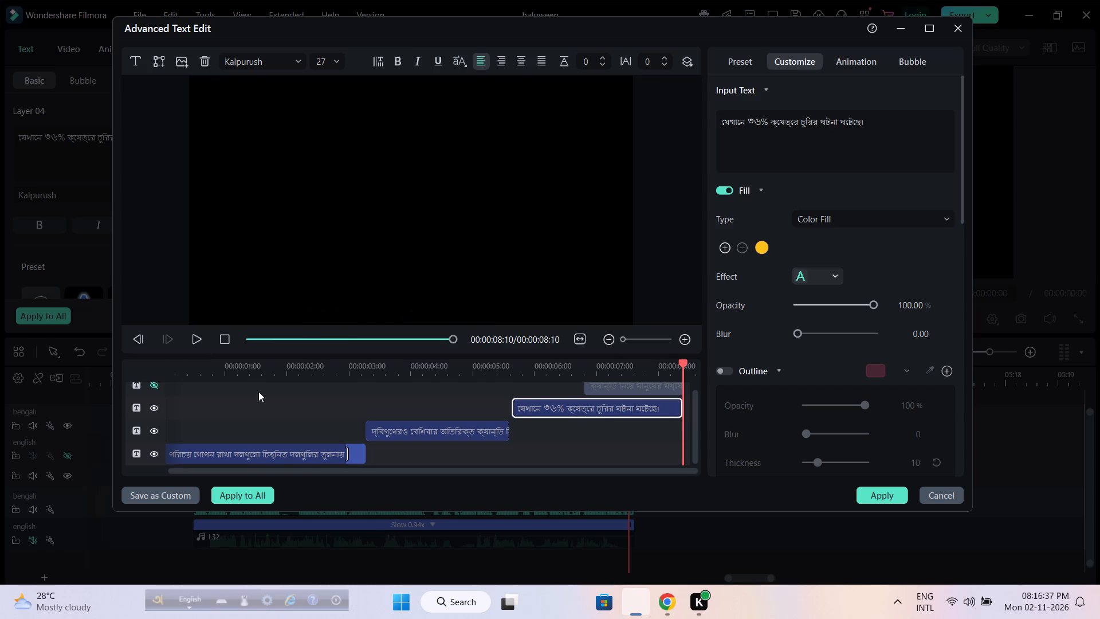
Delete the unused hidden fourth subtitle layer, apply the title edits and close the title's properties.
{"action": "left_click", "coordinate": [349, 455]}
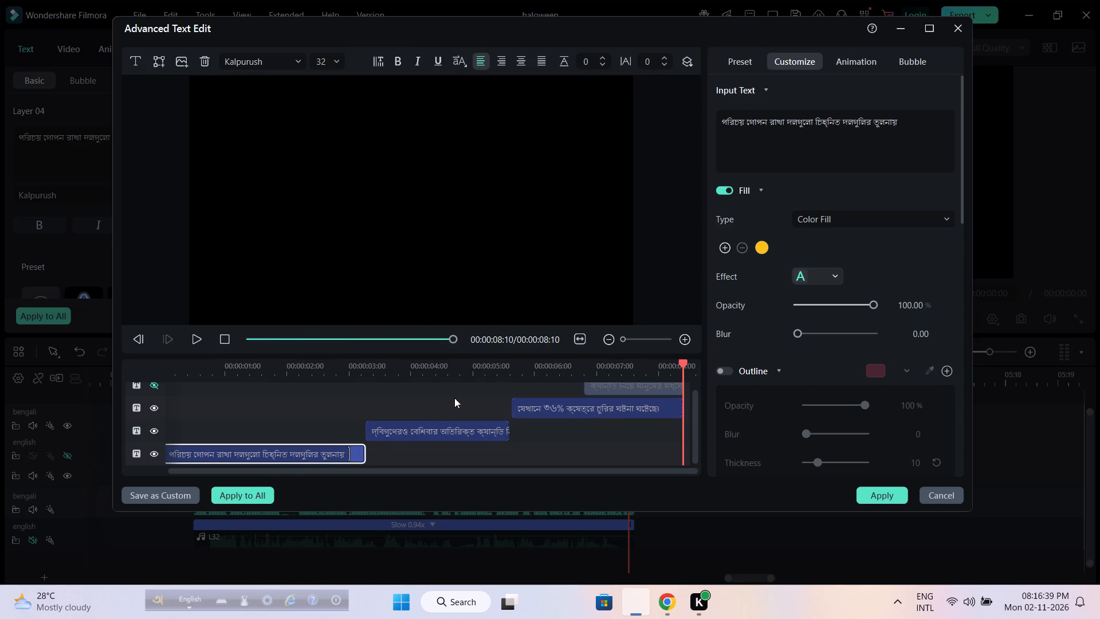
{"action": "left_click_drag", "start_coordinate": [482, 373], "coordinate": [362, 372]}
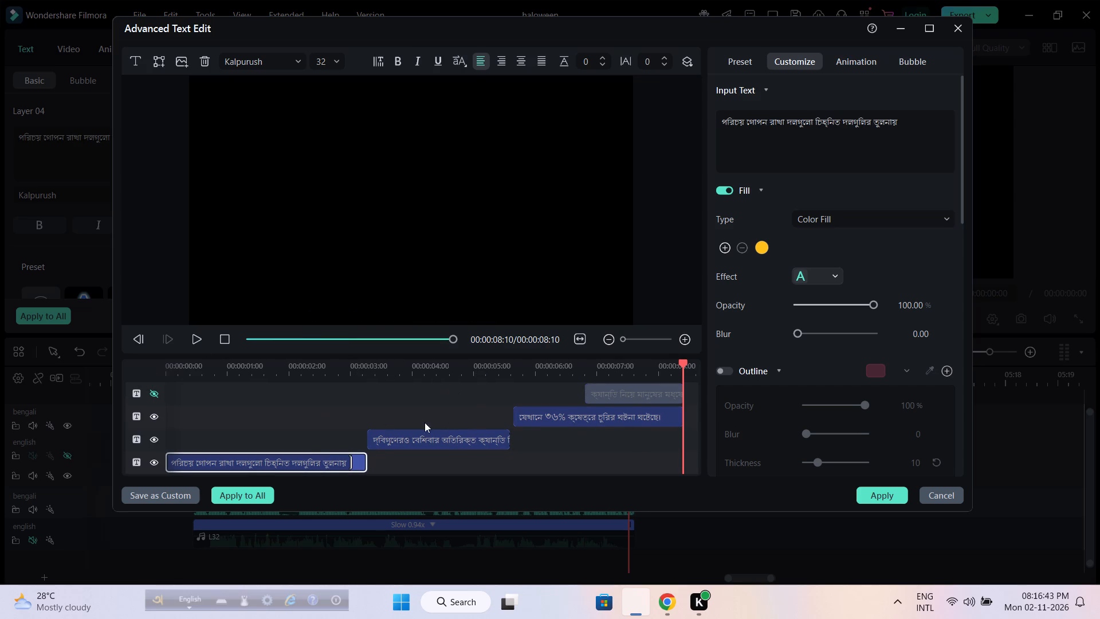
{"action": "left_click", "coordinate": [628, 394]}
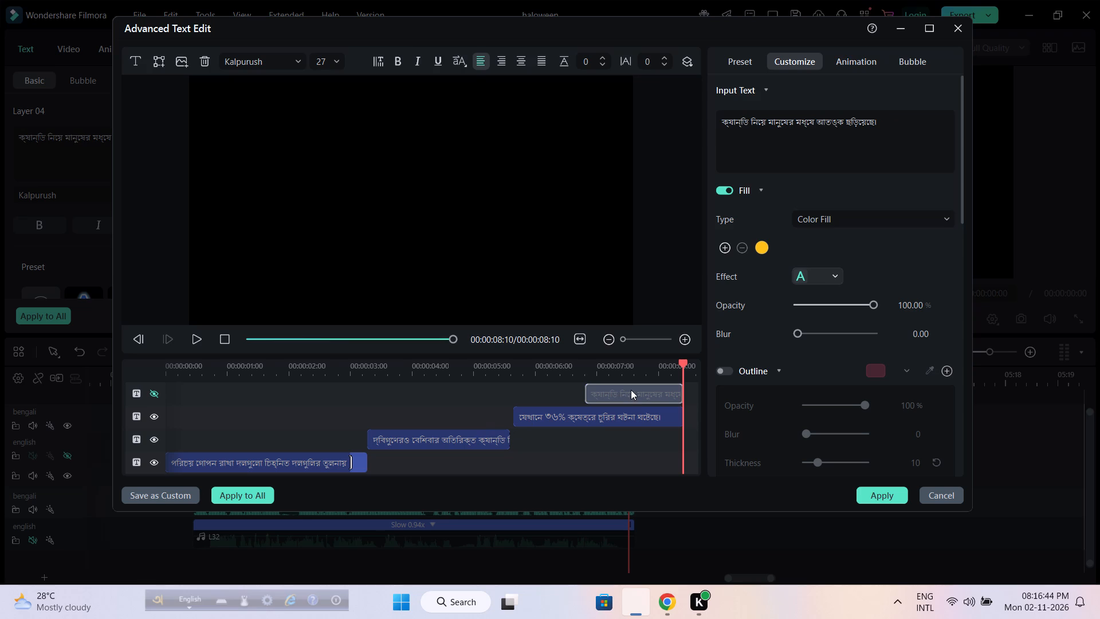
{"action": "key", "text": "Delete"}
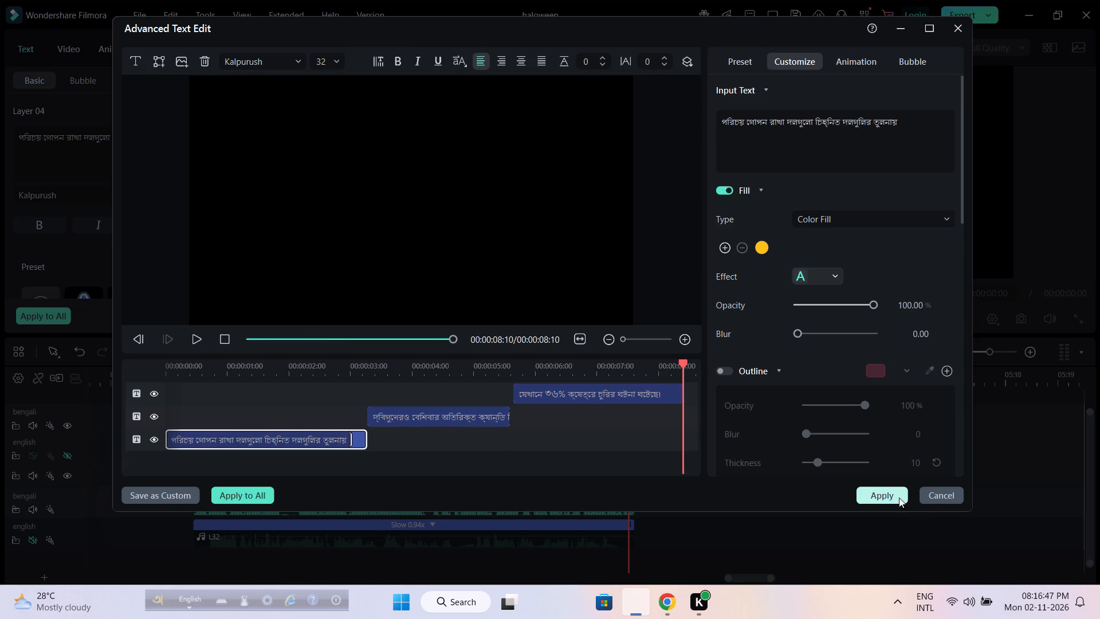
{"action": "left_click", "coordinate": [897, 495]}
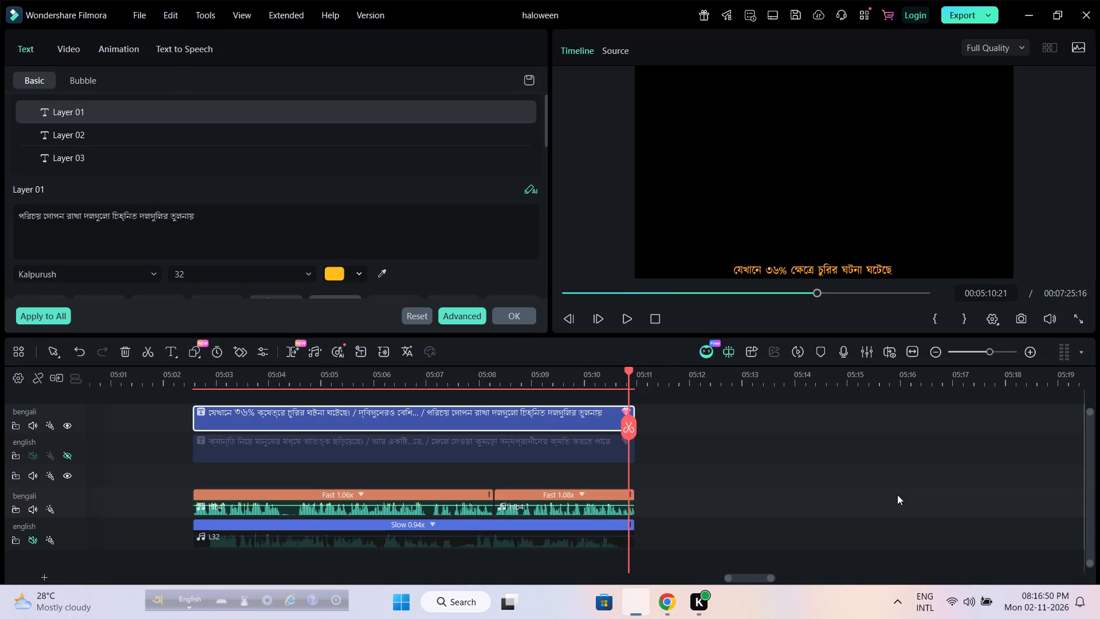
{"action": "left_click", "coordinate": [512, 310]}
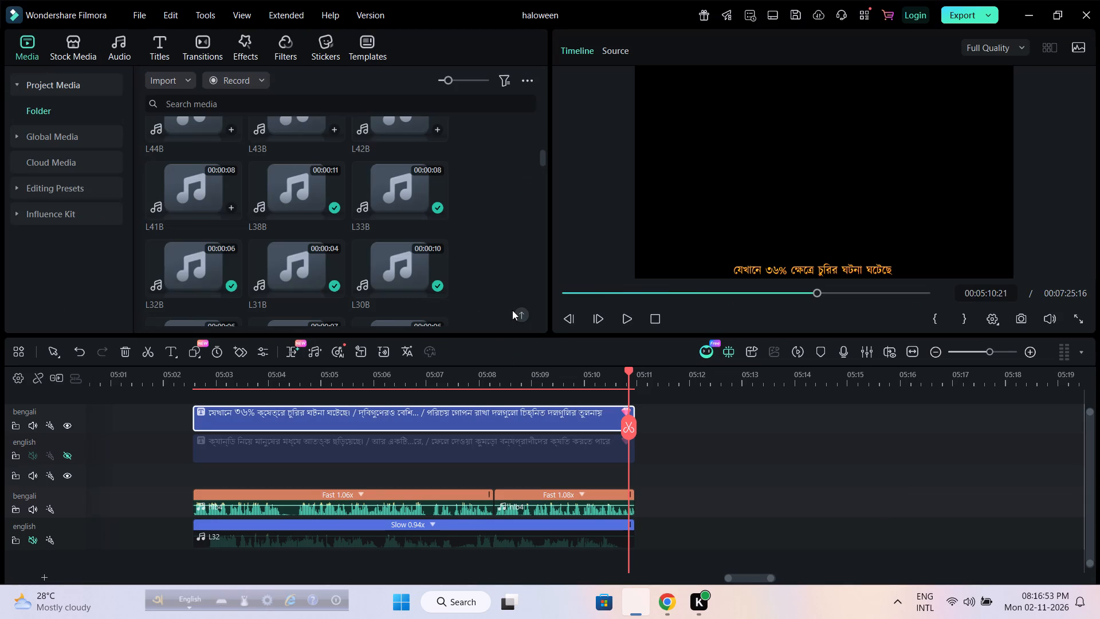
Move the next Bengali and English title pair from about 00:05:45 to start at 00:05:13:07, after the L32 section.
{"action": "left_click_drag", "start_coordinate": [789, 383], "coordinate": [596, 382]}
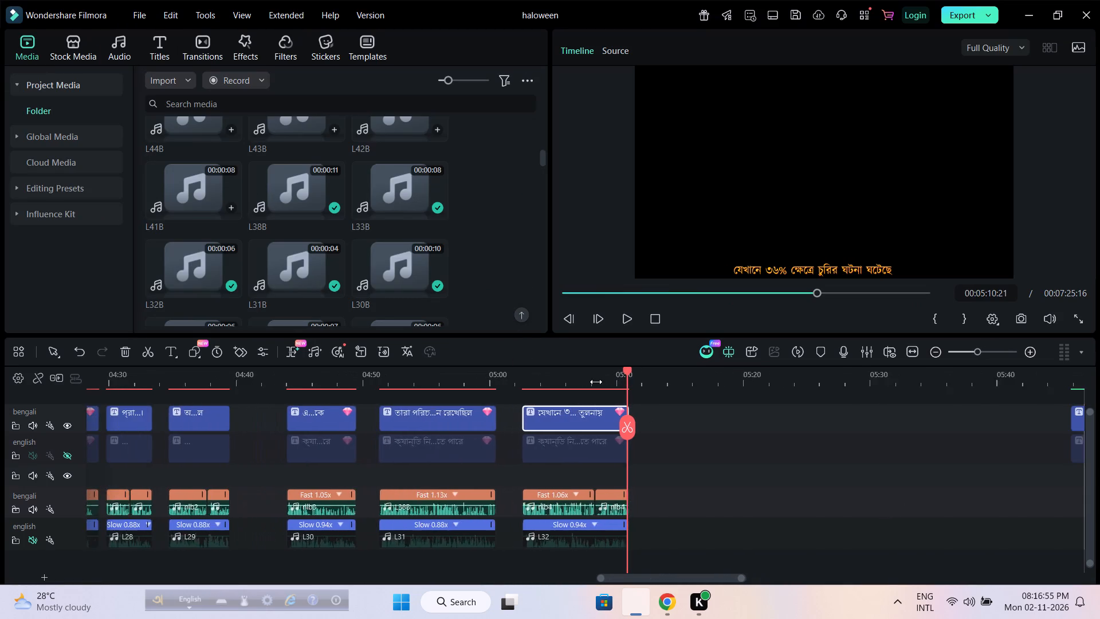
{"action": "left_click_drag", "start_coordinate": [596, 382], "coordinate": [542, 386]}
{"action": "left_click_drag", "start_coordinate": [658, 579], "coordinate": [658, 579]}
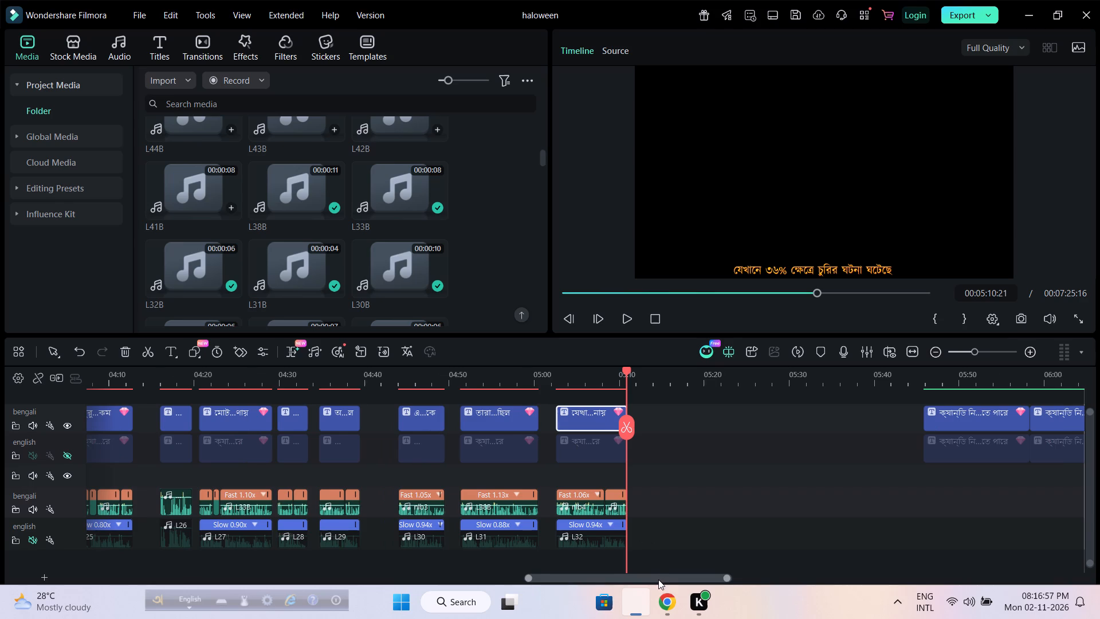
{"action": "left_click_drag", "start_coordinate": [658, 579], "coordinate": [760, 577]}
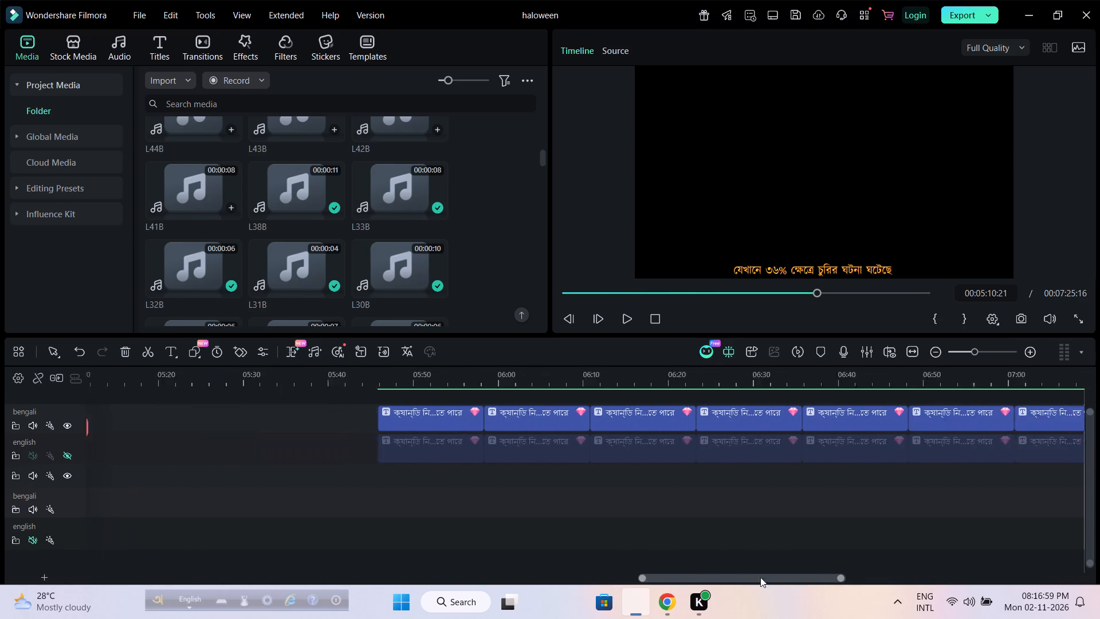
{"action": "left_click_drag", "start_coordinate": [760, 577], "coordinate": [719, 573]}
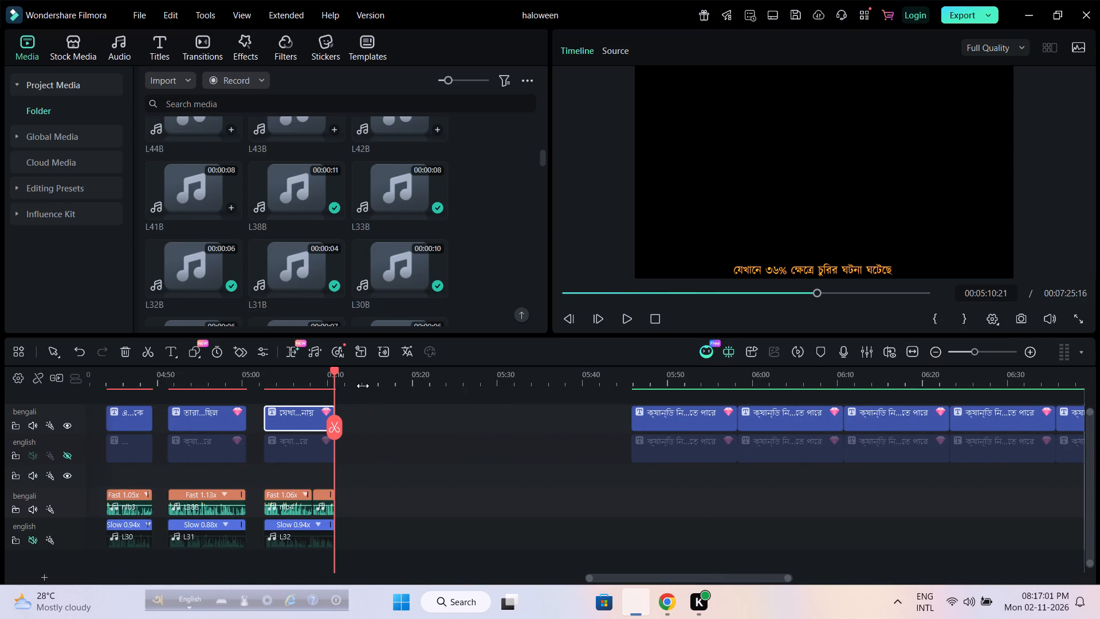
{"action": "left_click_drag", "start_coordinate": [335, 371], "coordinate": [355, 373]}
{"action": "left_click_drag", "start_coordinate": [376, 379], "coordinate": [447, 383]}
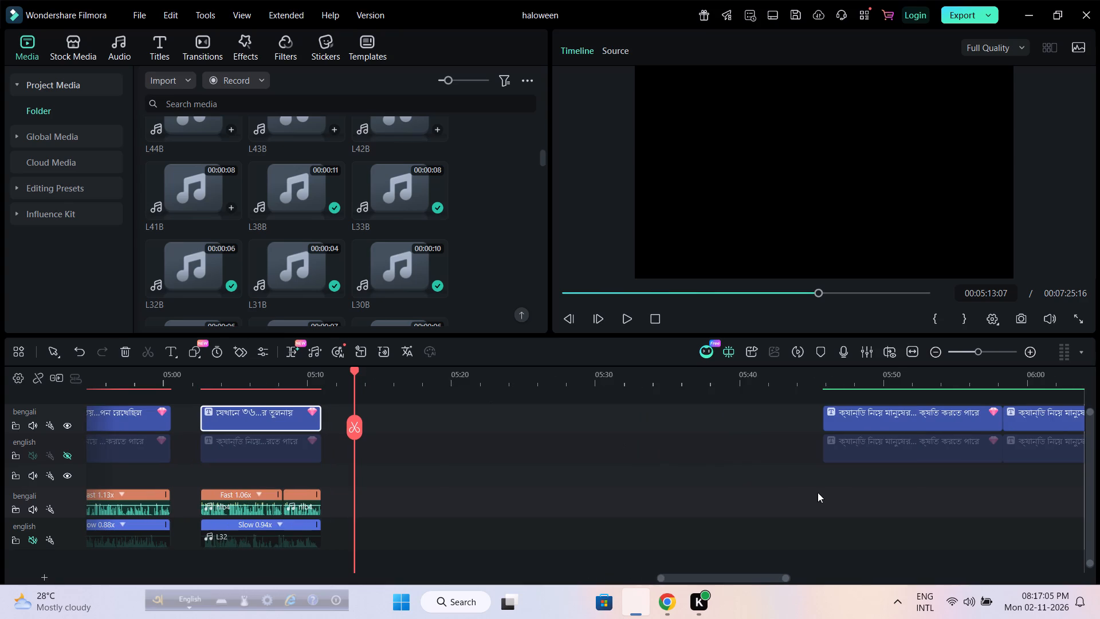
{"action": "left_click_drag", "start_coordinate": [818, 492], "coordinate": [974, 408]}
{"action": "left_click_drag", "start_coordinate": [962, 446], "coordinate": [504, 446]}
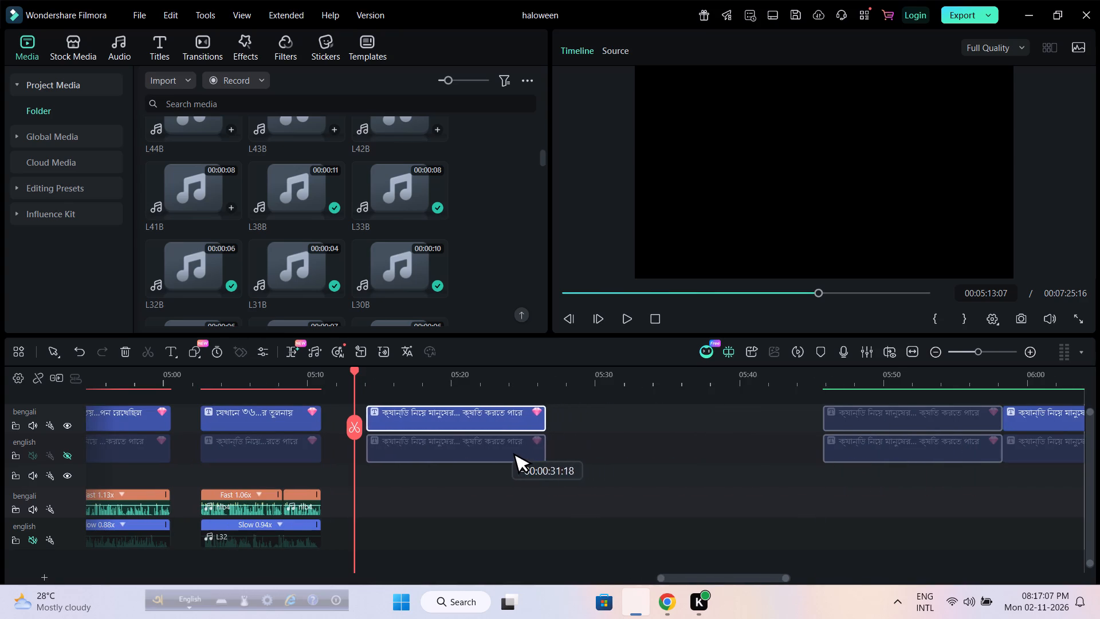
{"action": "left_click_drag", "start_coordinate": [504, 446], "coordinate": [496, 446]}
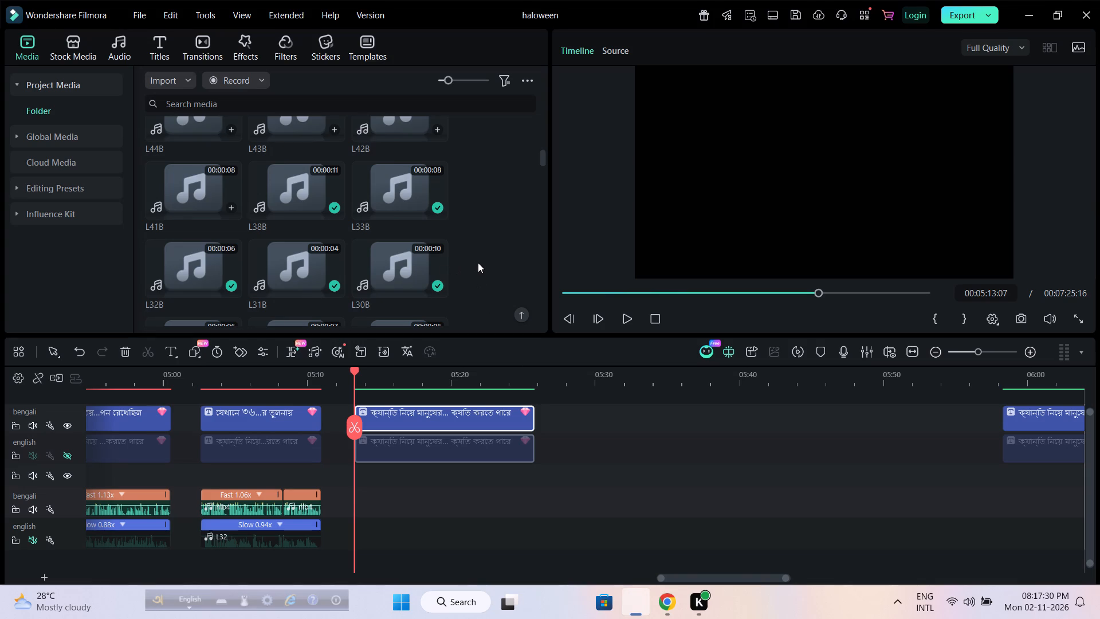
In Filmora, add the L41B narration to the Bengali audio track at the start of the moved titles.
{"action": "left_click", "coordinate": [188, 185]}
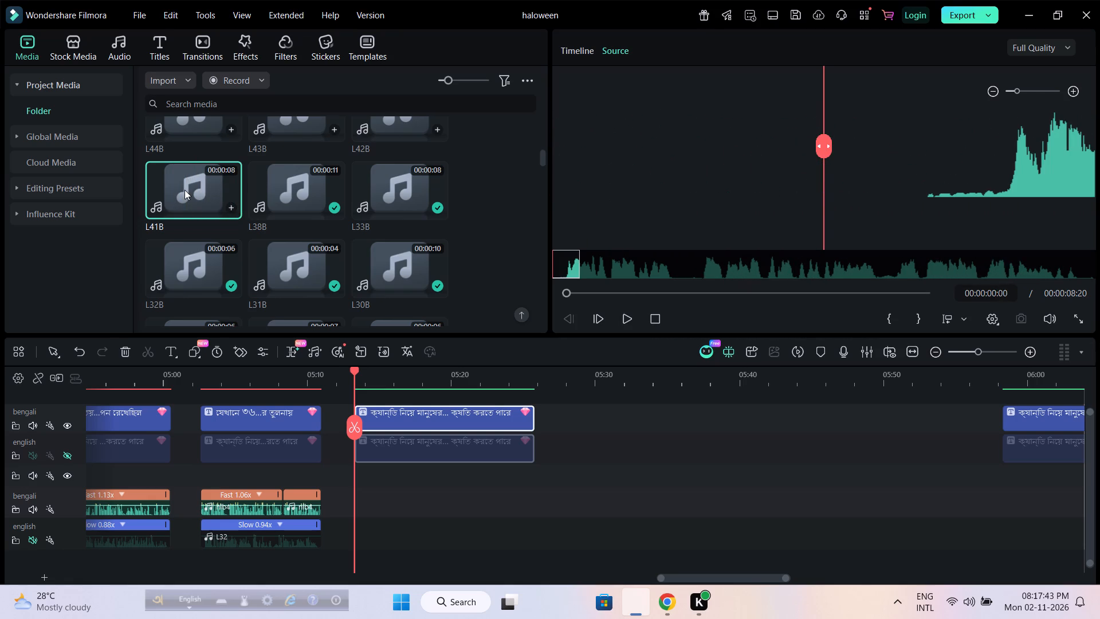
{"action": "left_click_drag", "start_coordinate": [184, 190], "coordinate": [353, 477]}
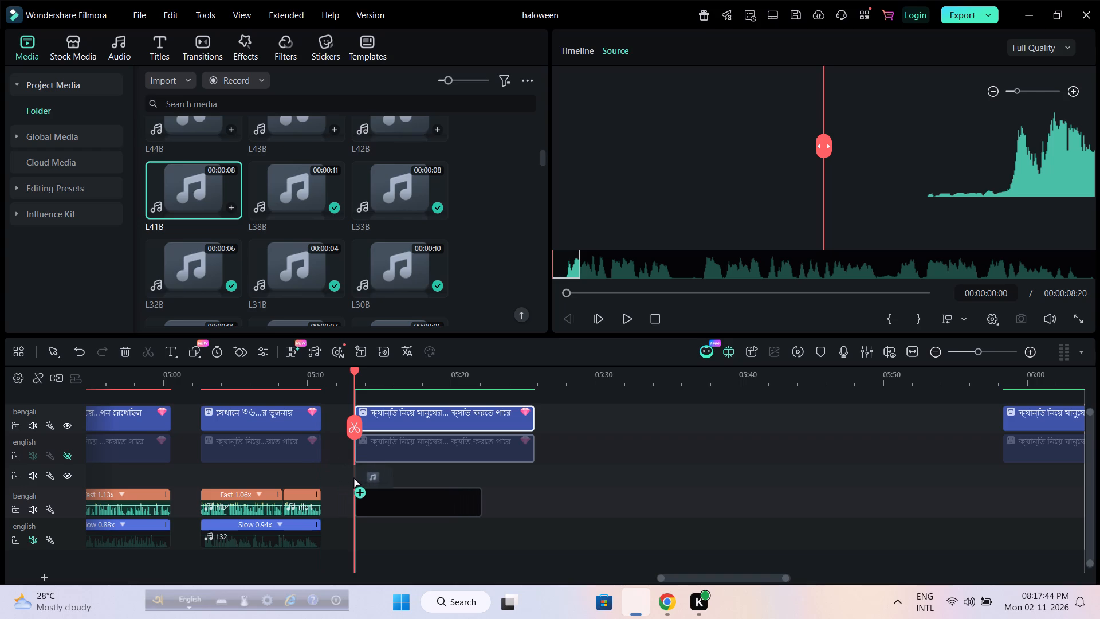
{"action": "left_click_drag", "start_coordinate": [353, 477], "coordinate": [354, 477]}
Preview the L33 clip and place it on the English audio track, starting flush with the titles at 00:05:13:07.
{"action": "scroll", "coordinate": [492, 260], "scroll_direction": "down", "scroll_amount": 8}
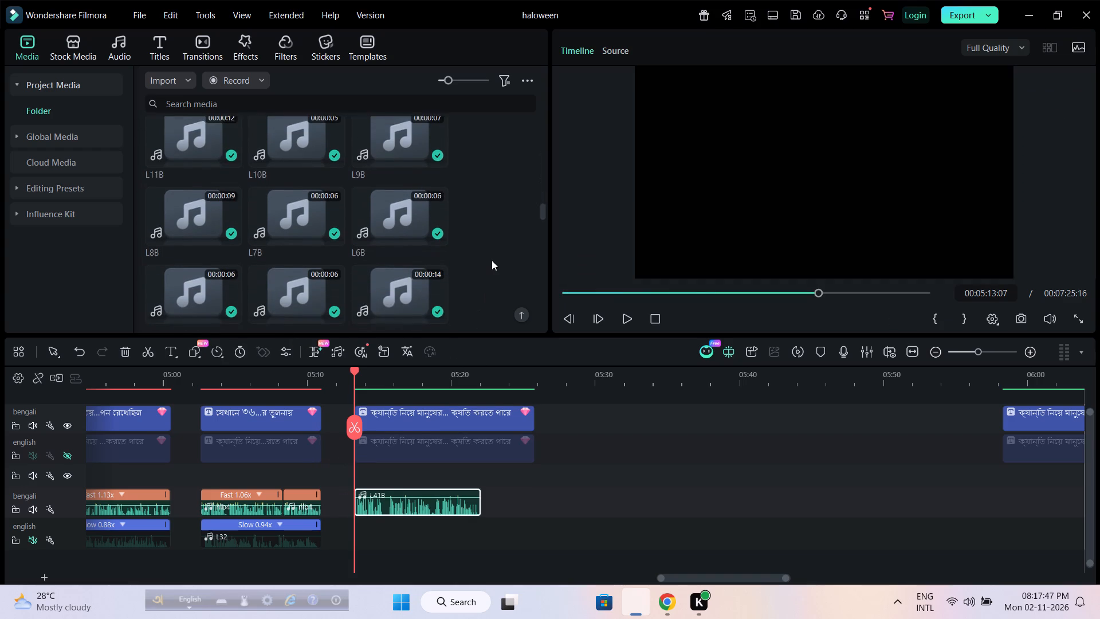
{"action": "scroll", "coordinate": [492, 260], "scroll_direction": "down", "scroll_amount": 5}
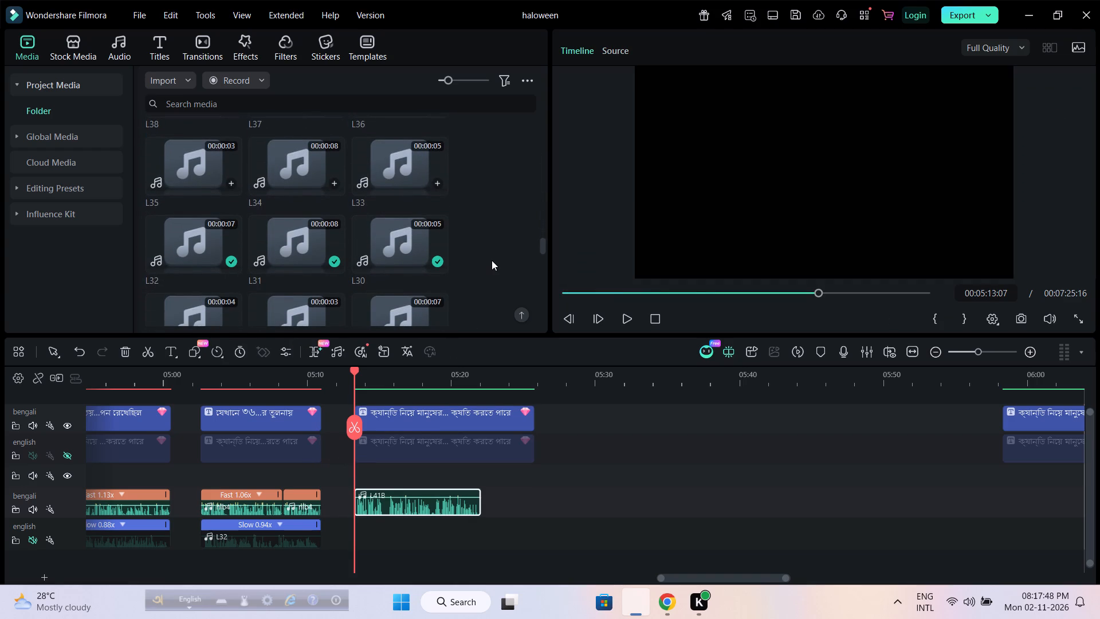
{"action": "left_click", "coordinate": [413, 174]}
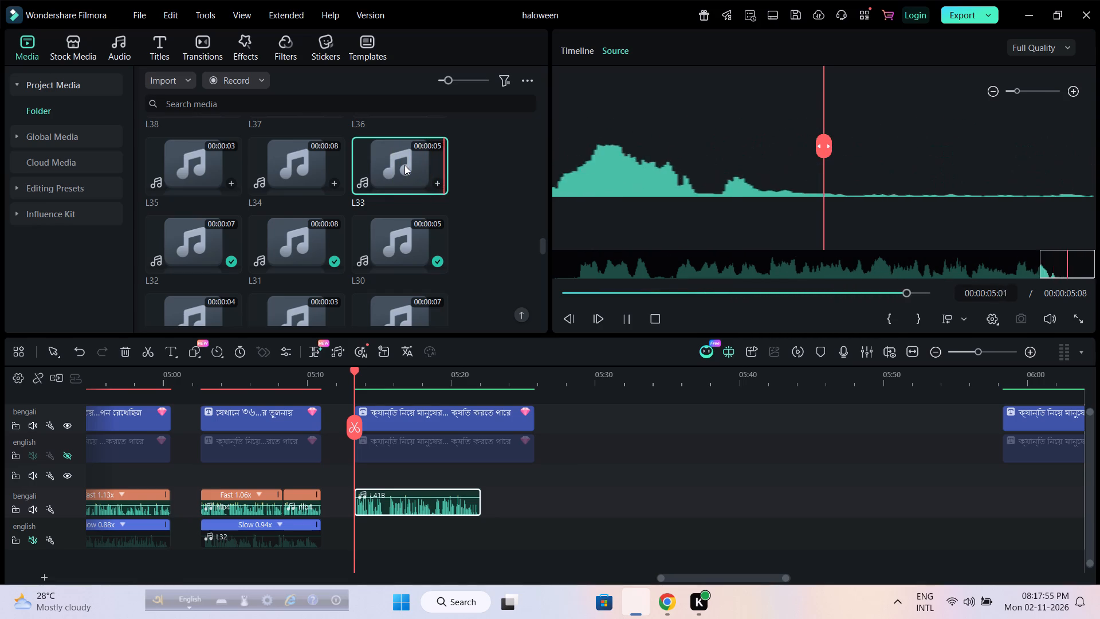
{"action": "left_click_drag", "start_coordinate": [404, 165], "coordinate": [362, 545]}
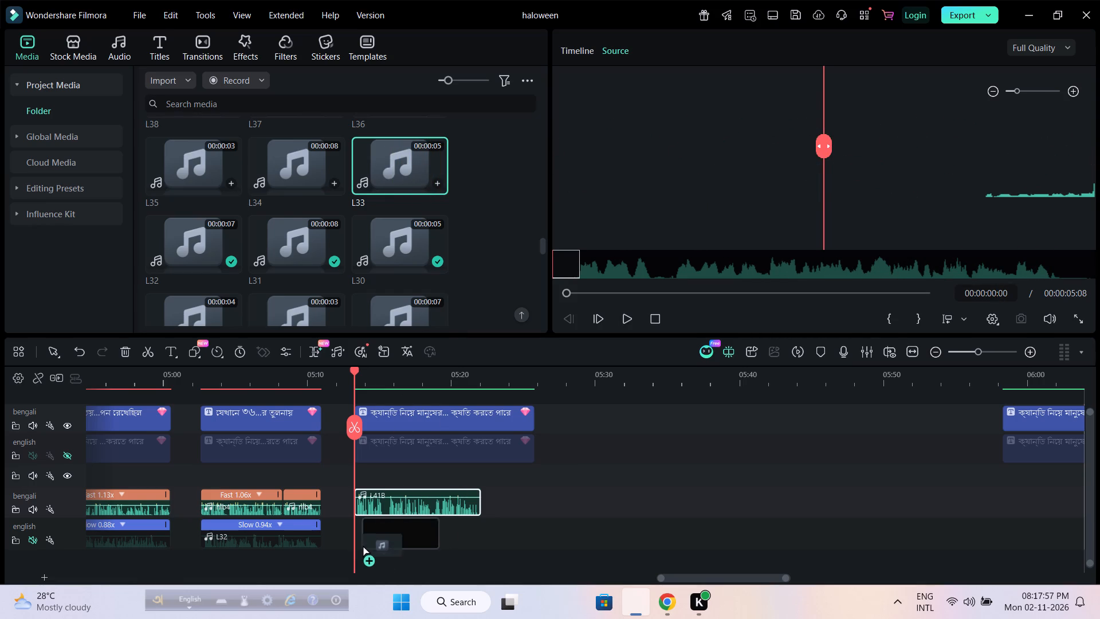
{"action": "left_click_drag", "start_coordinate": [362, 545], "coordinate": [357, 539]}
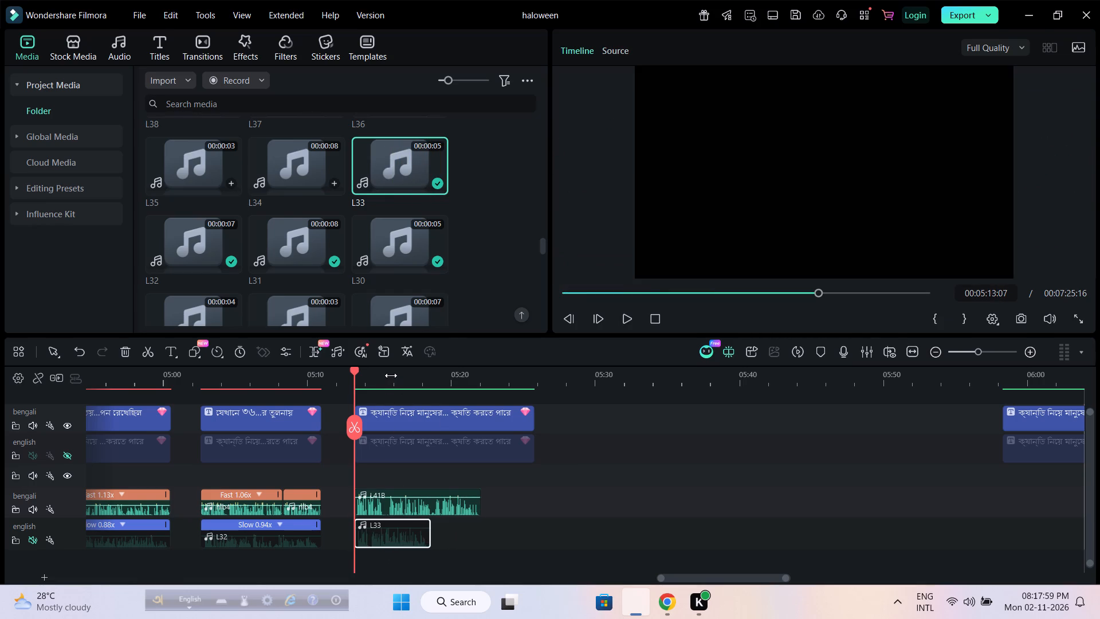
{"action": "left_click_drag", "start_coordinate": [391, 375], "coordinate": [753, 370]}
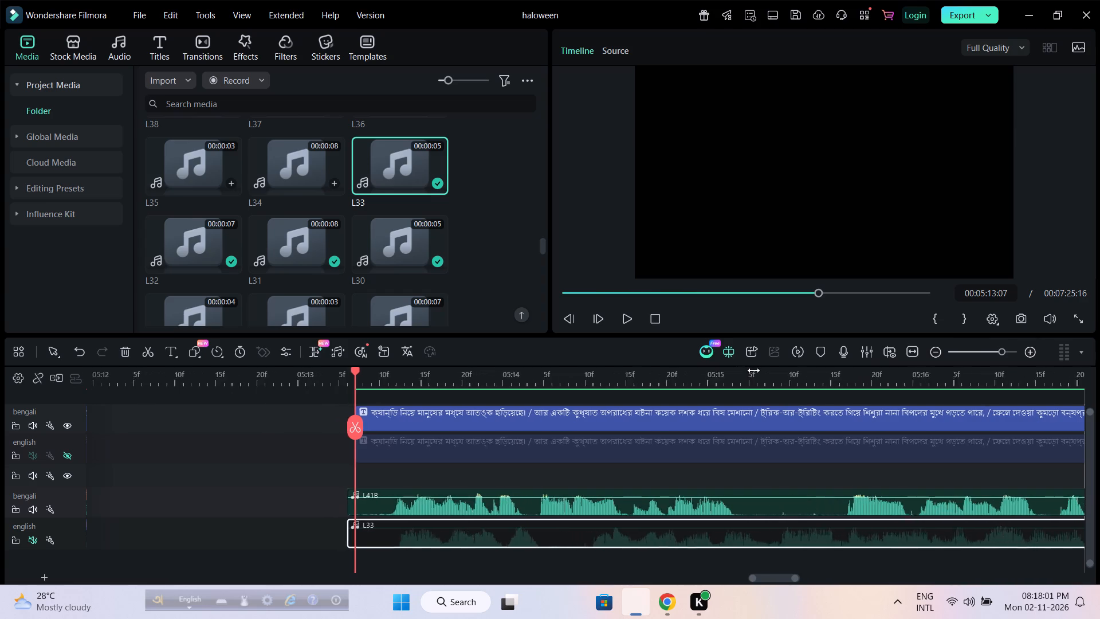
{"action": "left_click_drag", "start_coordinate": [753, 370], "coordinate": [767, 370]}
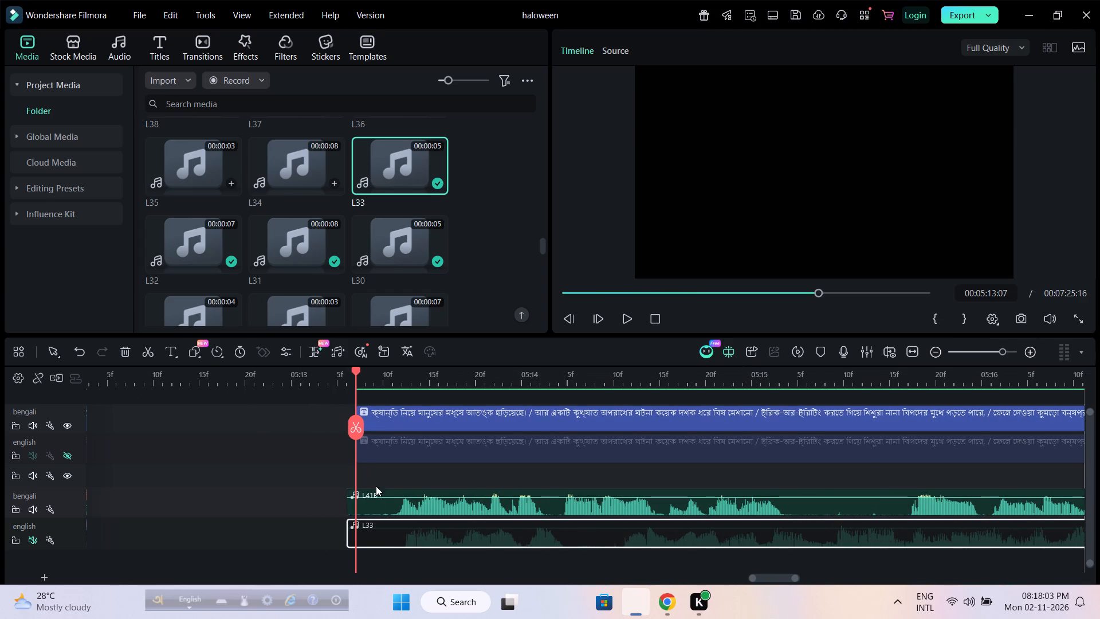
{"action": "left_click_drag", "start_coordinate": [376, 538], "coordinate": [387, 538]}
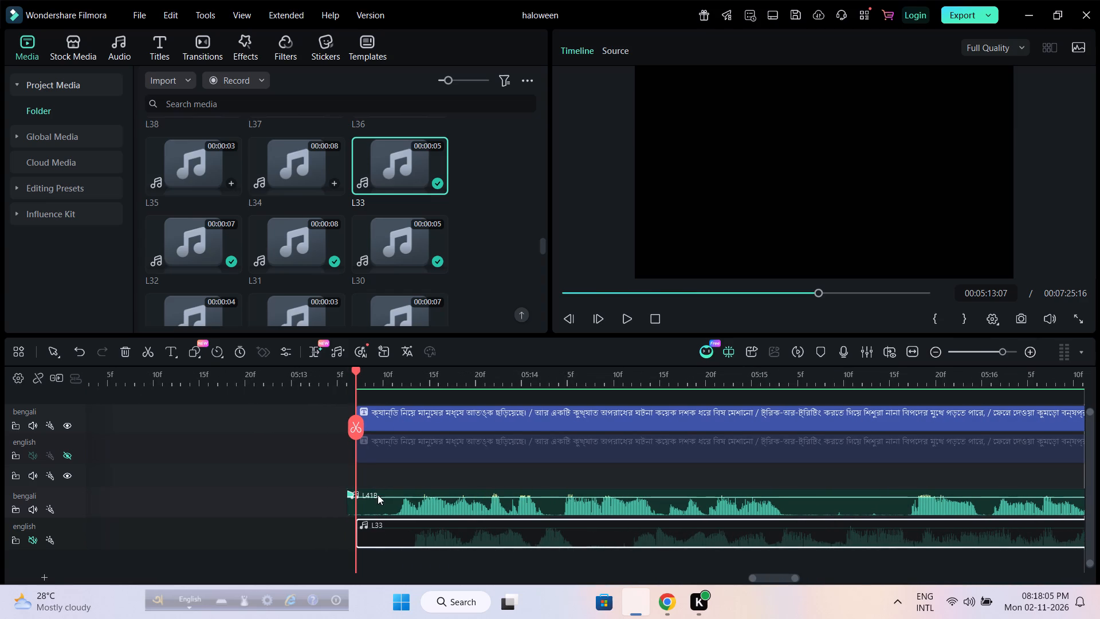
Move L41B earlier to about 00:05:12:20 and trim its silent lead-in so it starts at about 00:05:12:24.
{"action": "left_click_drag", "start_coordinate": [355, 369], "coordinate": [235, 371]}
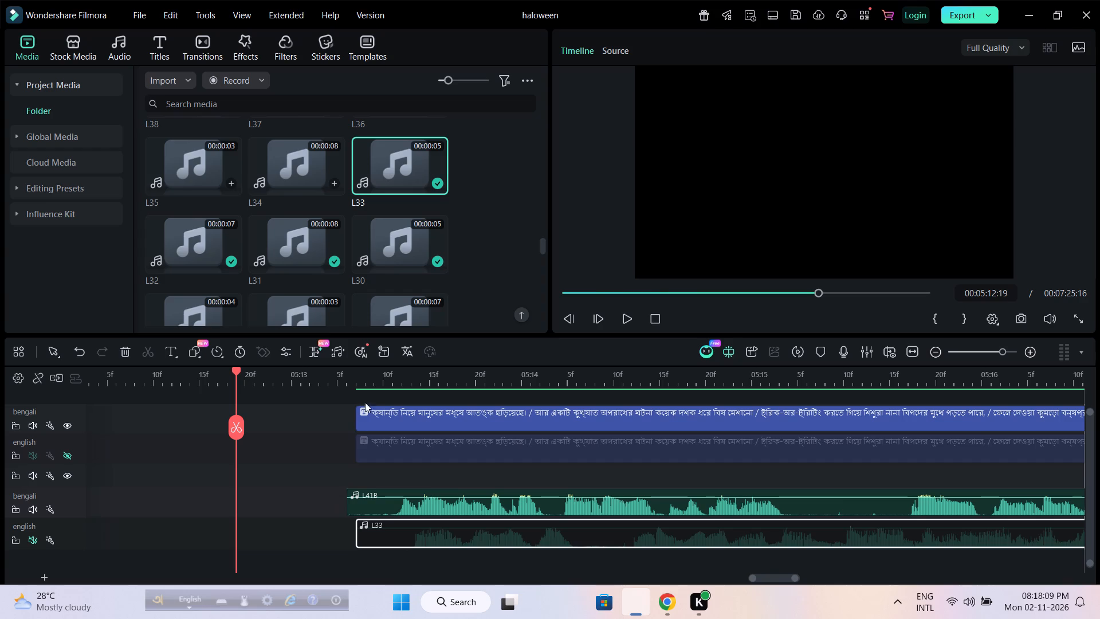
{"action": "left_click_drag", "start_coordinate": [374, 380], "coordinate": [583, 380]}
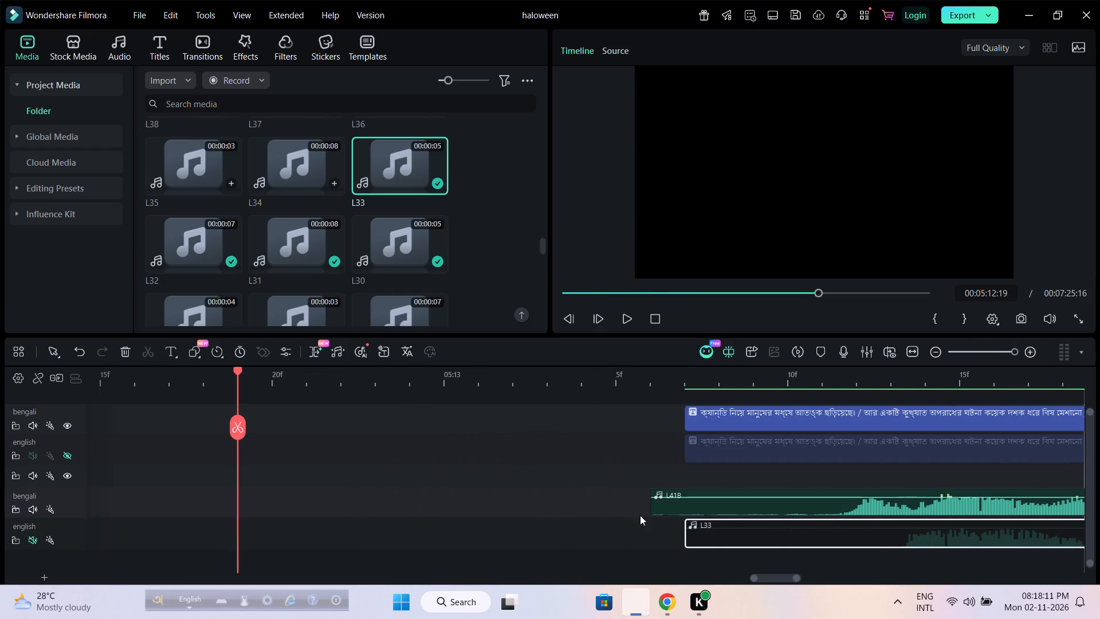
{"action": "left_click_drag", "start_coordinate": [686, 506], "coordinate": [295, 486]}
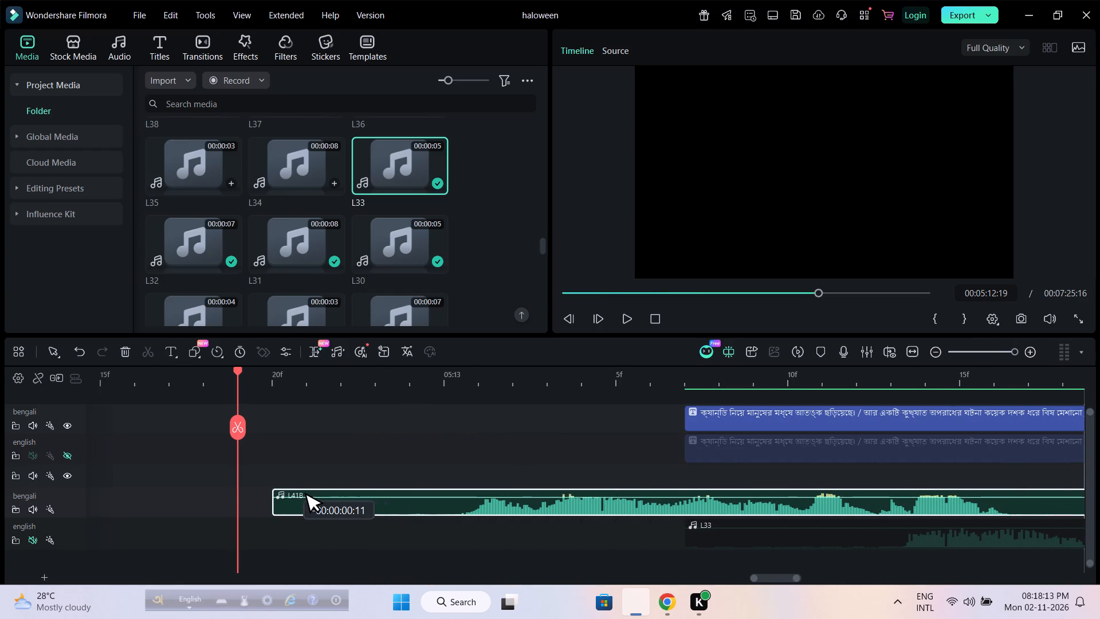
{"action": "left_click_drag", "start_coordinate": [295, 486], "coordinate": [286, 486]}
{"action": "left_click_drag", "start_coordinate": [241, 504], "coordinate": [357, 520]}
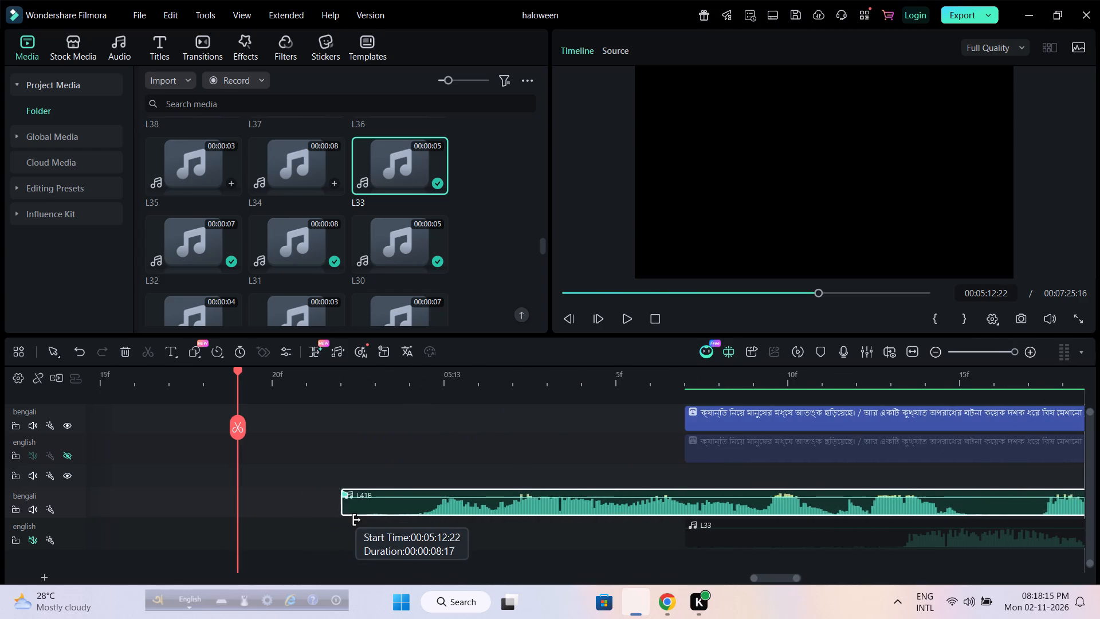
{"action": "left_click_drag", "start_coordinate": [357, 520], "coordinate": [412, 523]}
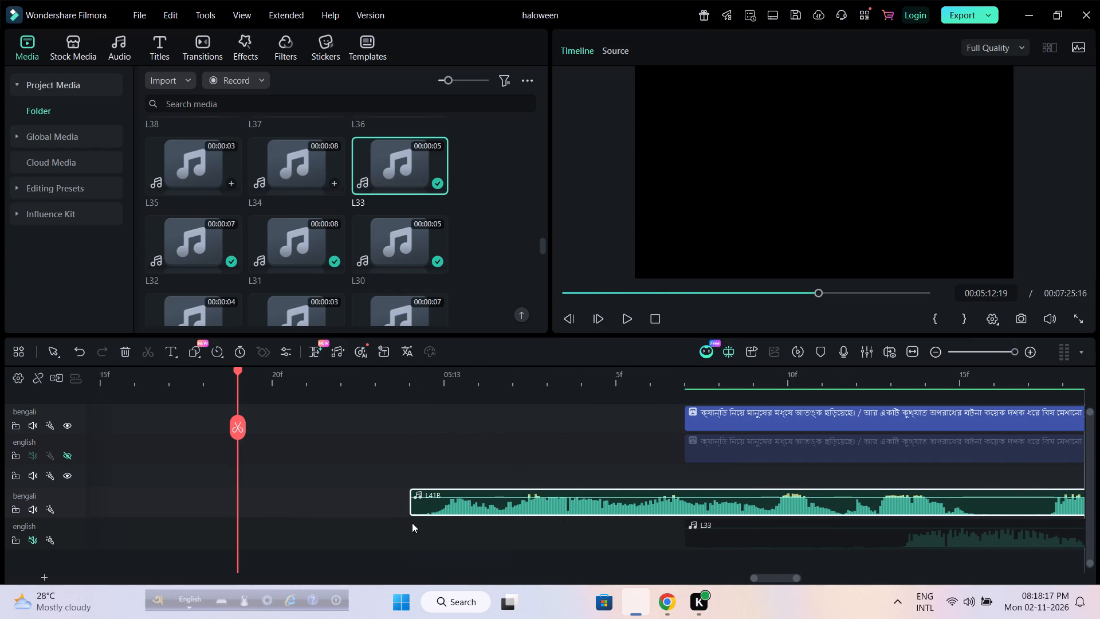
Move the L33 clip on the English audio track earlier so it starts flush with L41B at about 00:05:12:24.
{"action": "left_click_drag", "start_coordinate": [865, 538], "coordinate": [602, 522]}
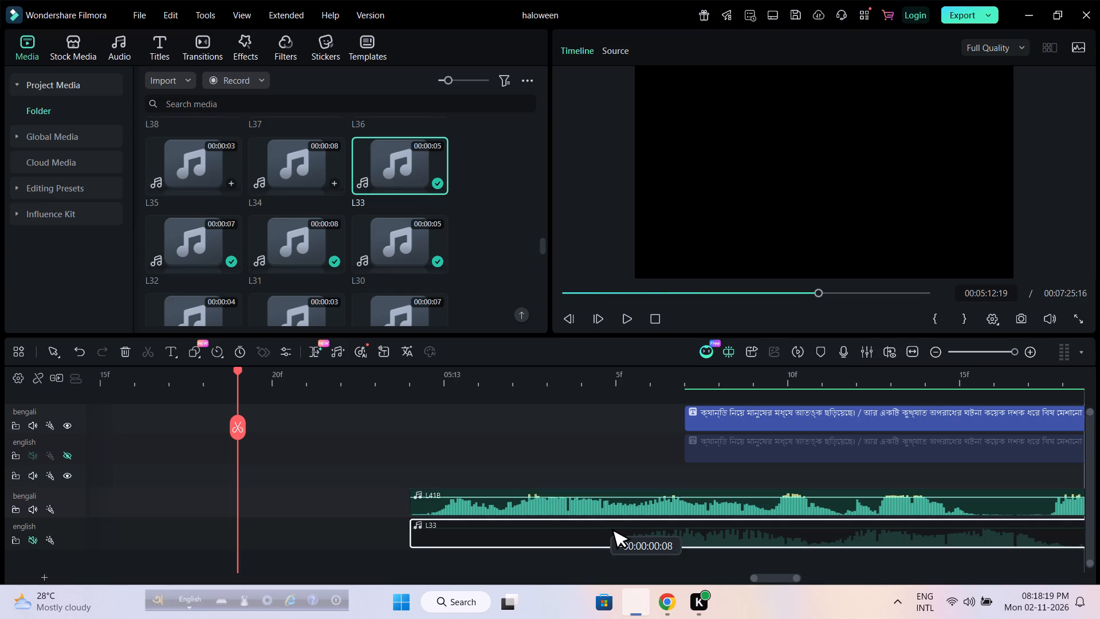
{"action": "left_click_drag", "start_coordinate": [602, 522], "coordinate": [598, 530]}
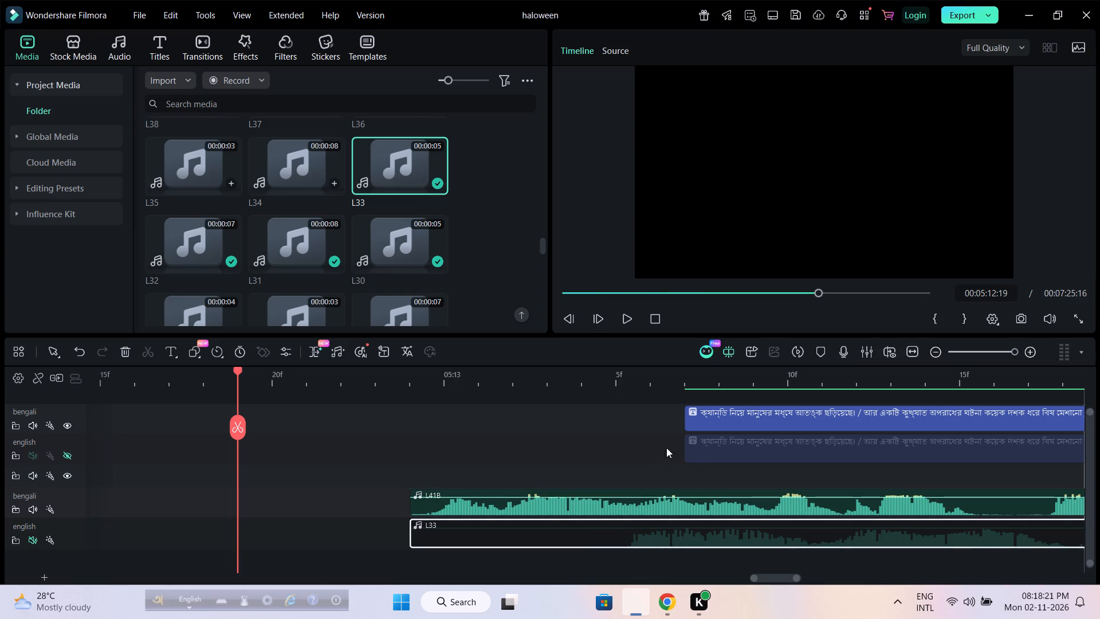
Trim the silent tail of the L41B narration so the clip ends at 00:05:21:07.
{"action": "left_click_drag", "start_coordinate": [724, 383], "coordinate": [386, 377]}
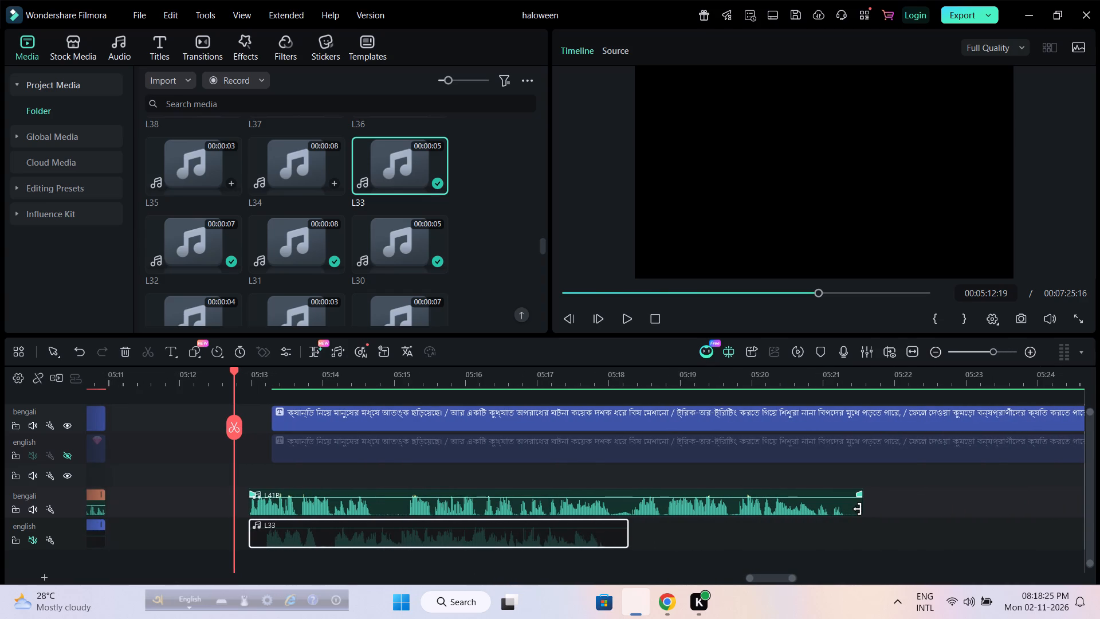
{"action": "left_click", "coordinate": [844, 385]}
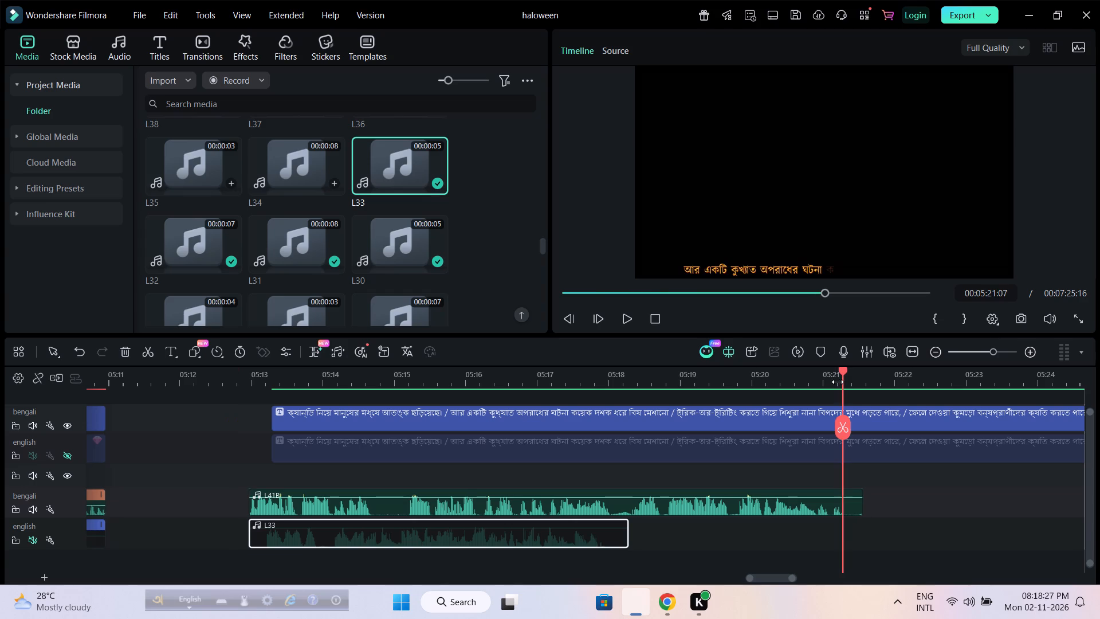
{"action": "left_click_drag", "start_coordinate": [834, 381], "coordinate": [1099, 381]}
{"action": "left_click_drag", "start_coordinate": [981, 506], "coordinate": [843, 508]}
Set the uniform speed of the L41B narration to 1.11.
{"action": "left_click_drag", "start_coordinate": [815, 384], "coordinate": [644, 384]}
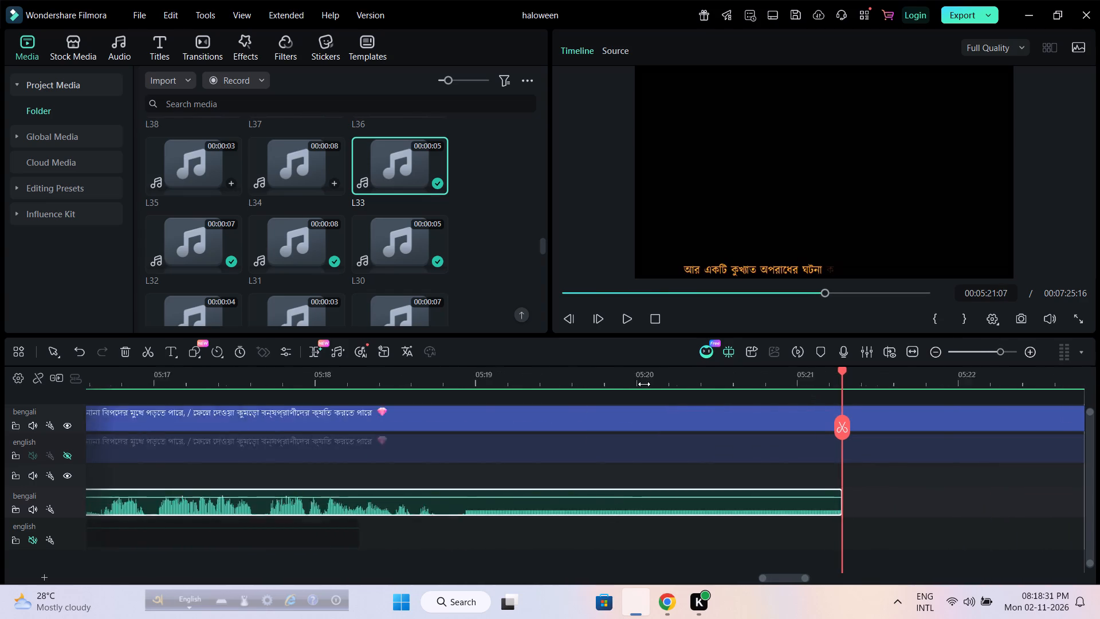
{"action": "left_click_drag", "start_coordinate": [644, 384], "coordinate": [489, 400]}
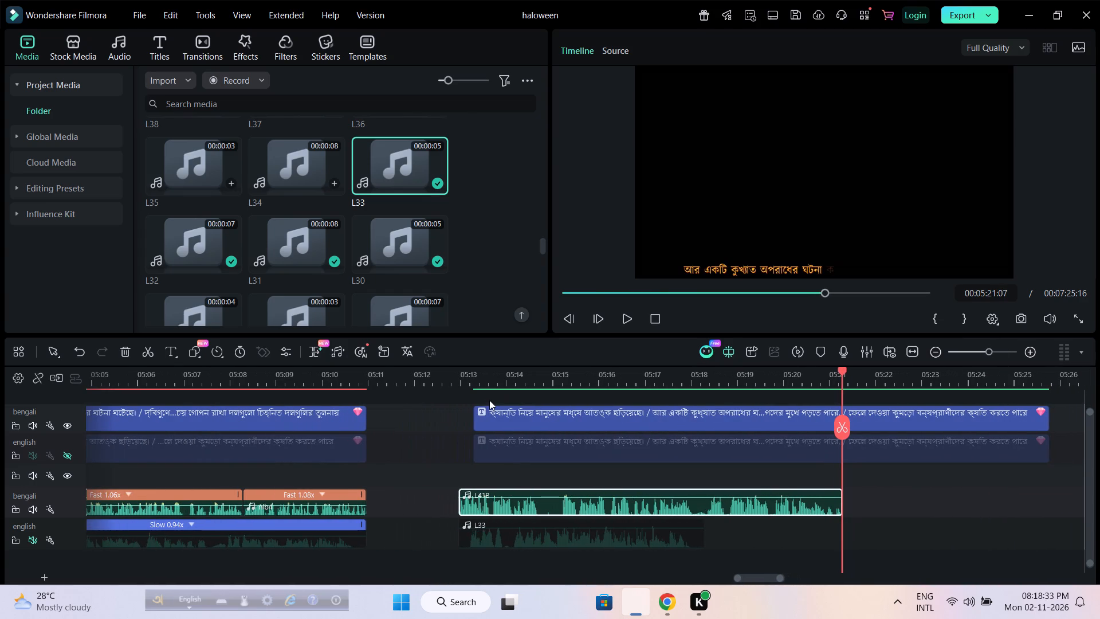
{"action": "left_click_drag", "start_coordinate": [841, 368], "coordinate": [541, 378]}
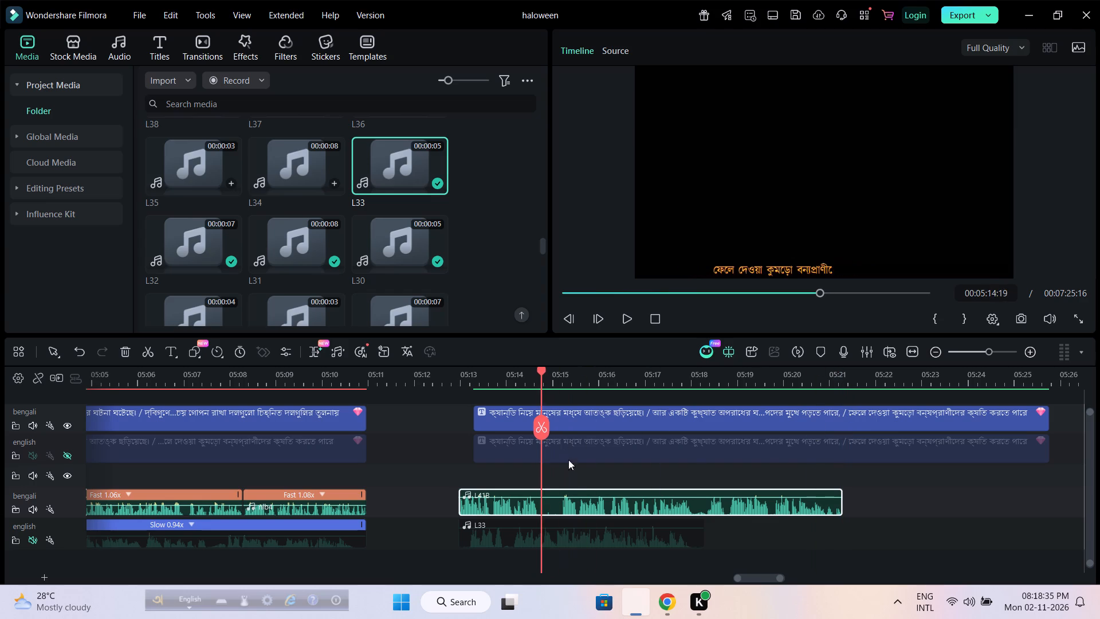
{"action": "double_click", "coordinate": [575, 506]}
{"action": "left_click", "coordinate": [452, 109]}
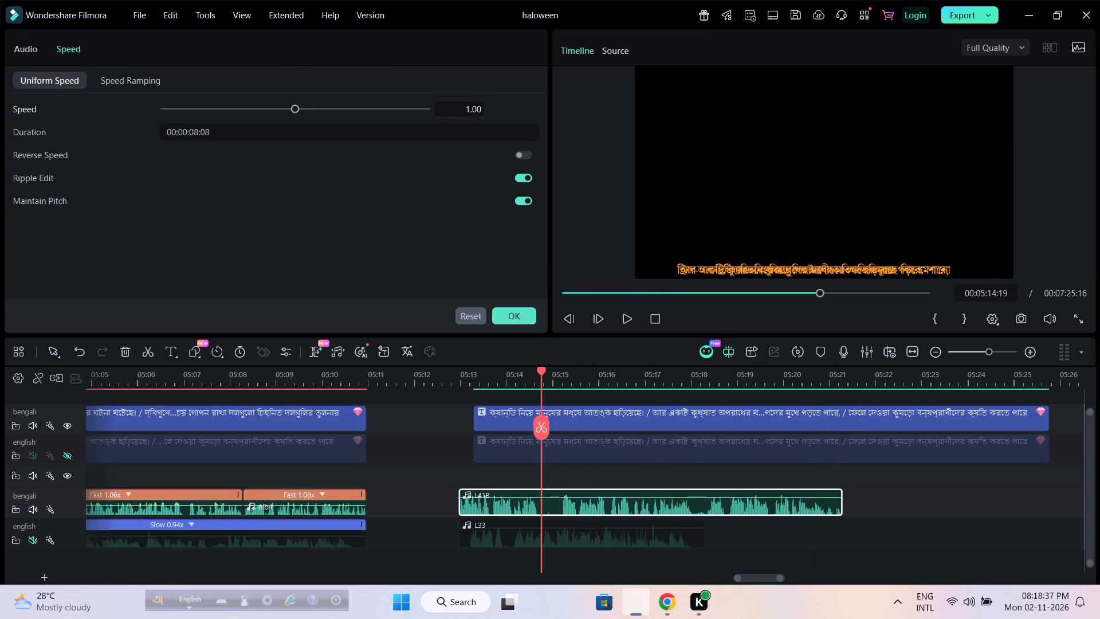
{"action": "scroll", "coordinate": [452, 109], "scroll_direction": "up", "scroll_amount": 5}
{"action": "left_click", "coordinate": [436, 250]}
Set the uniform speed of the L33 English clip to 0.90.
{"action": "double_click", "coordinate": [589, 538]}
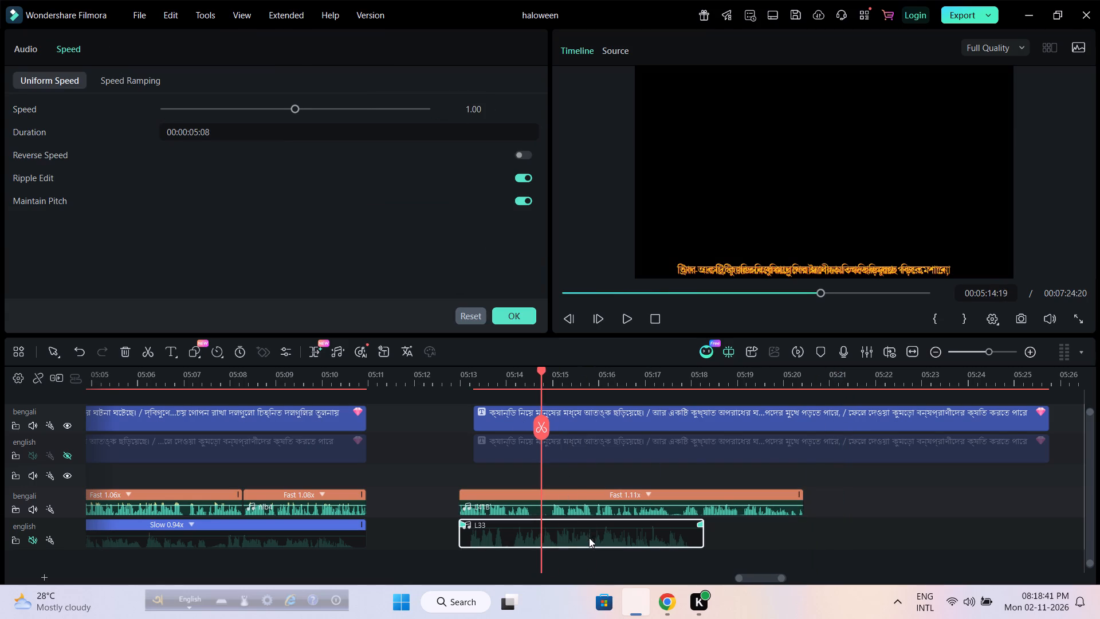
{"action": "left_click", "coordinate": [459, 108]}
{"action": "scroll", "coordinate": [459, 108], "scroll_direction": "down", "scroll_amount": 2}
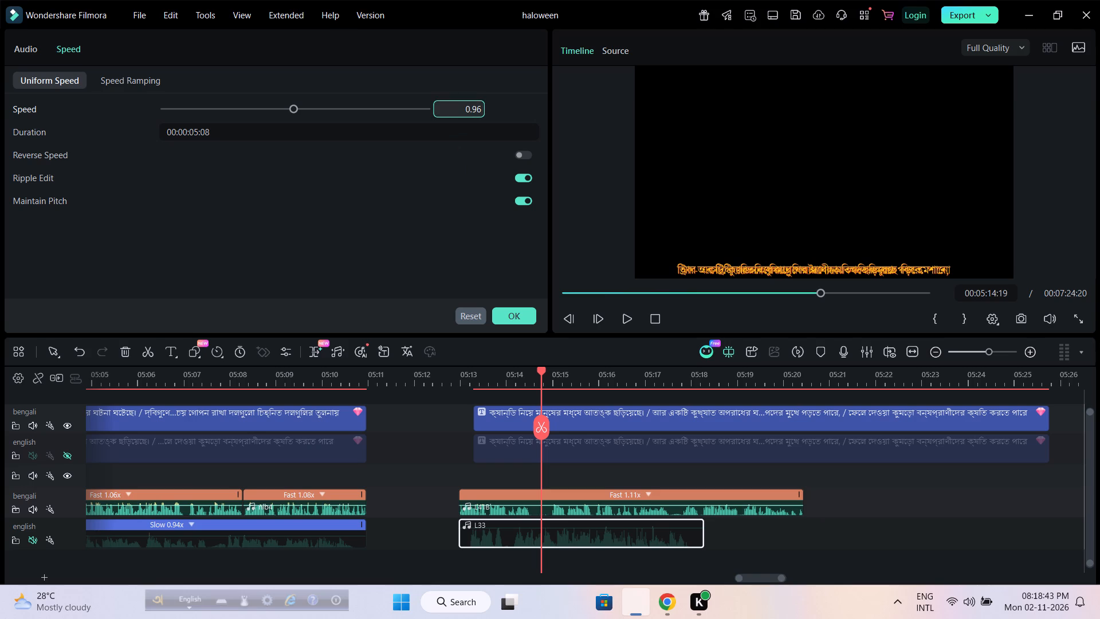
{"action": "scroll", "coordinate": [459, 108], "scroll_direction": "down", "scroll_amount": 3}
{"action": "left_click", "coordinate": [435, 247]}
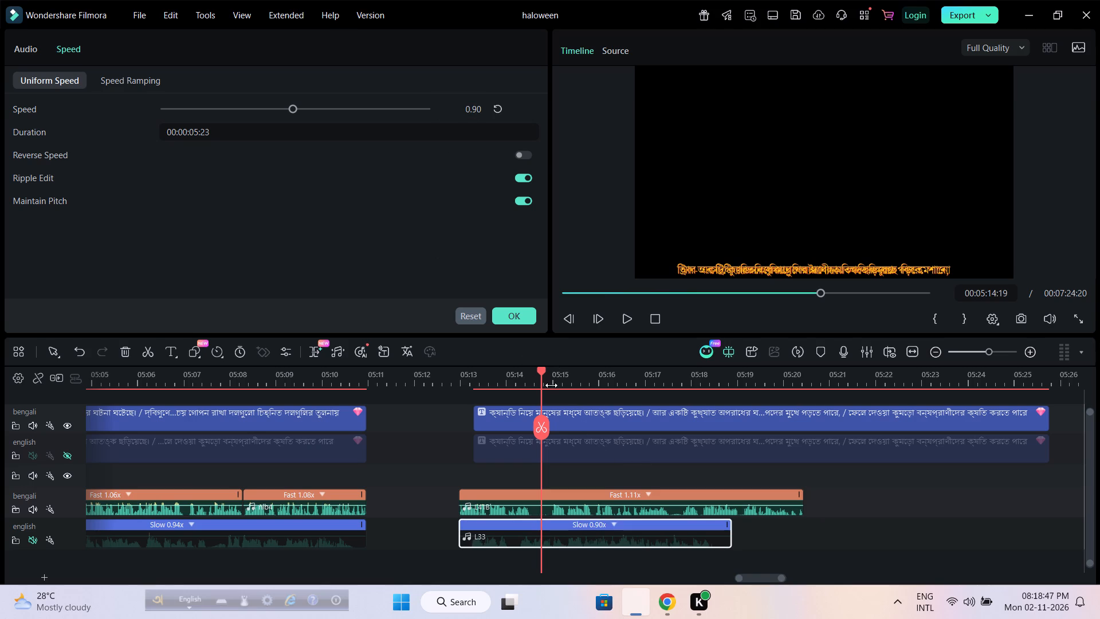
Split the L41B narration in the pause at 00:05:14:13.
{"action": "left_click_drag", "start_coordinate": [554, 382], "coordinate": [1099, 393]}
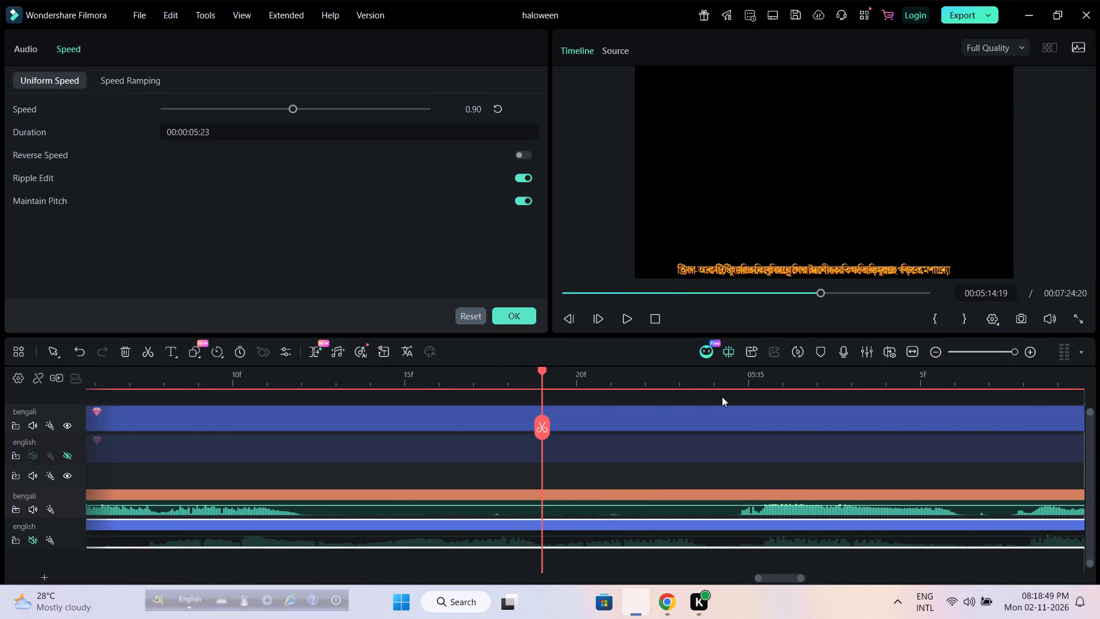
{"action": "left_click_drag", "start_coordinate": [540, 367], "coordinate": [349, 383]}
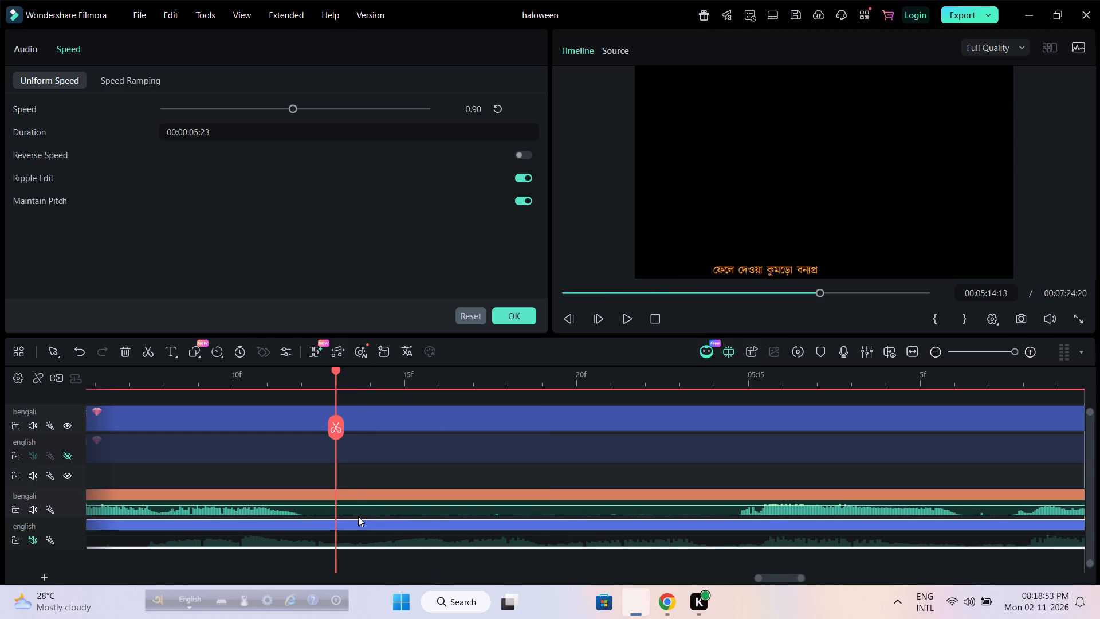
{"action": "left_click", "coordinate": [359, 510]}
{"action": "left_click", "coordinate": [339, 433]}
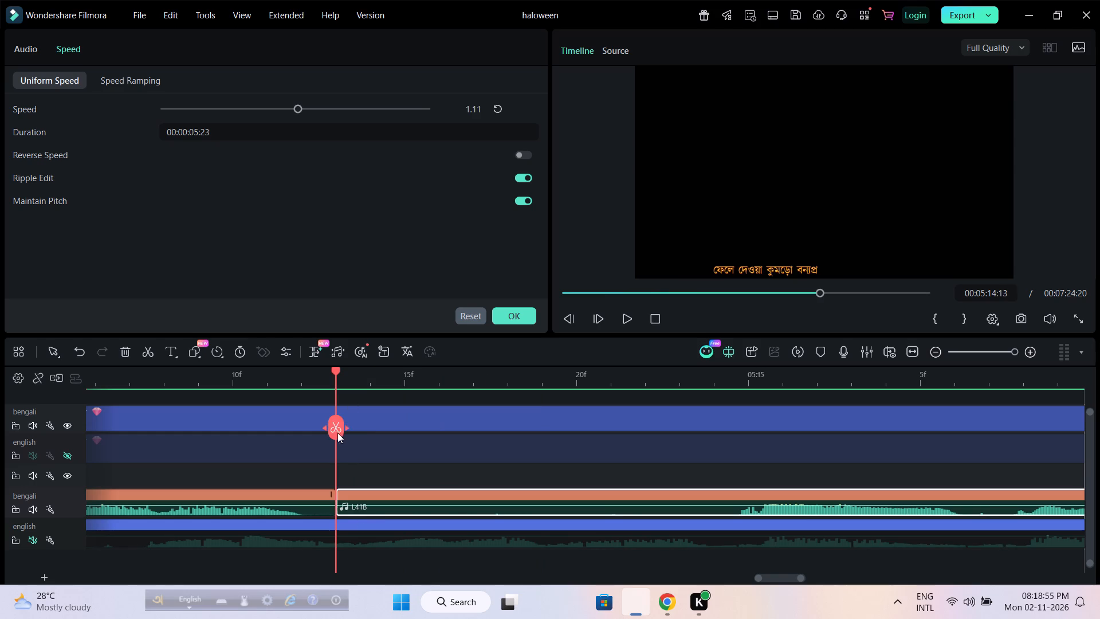
Move the first L41B piece 11 frames later, over the silent start of the second piece.
{"action": "left_click_drag", "start_coordinate": [303, 508], "coordinate": [674, 508]}
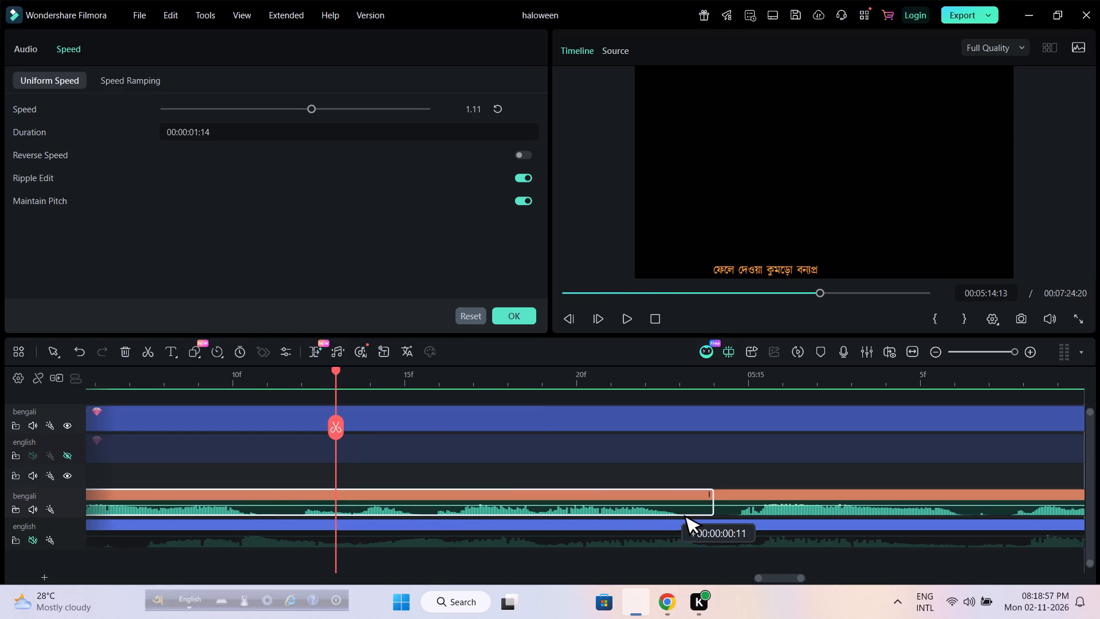
{"action": "left_click_drag", "start_coordinate": [674, 508], "coordinate": [688, 510]}
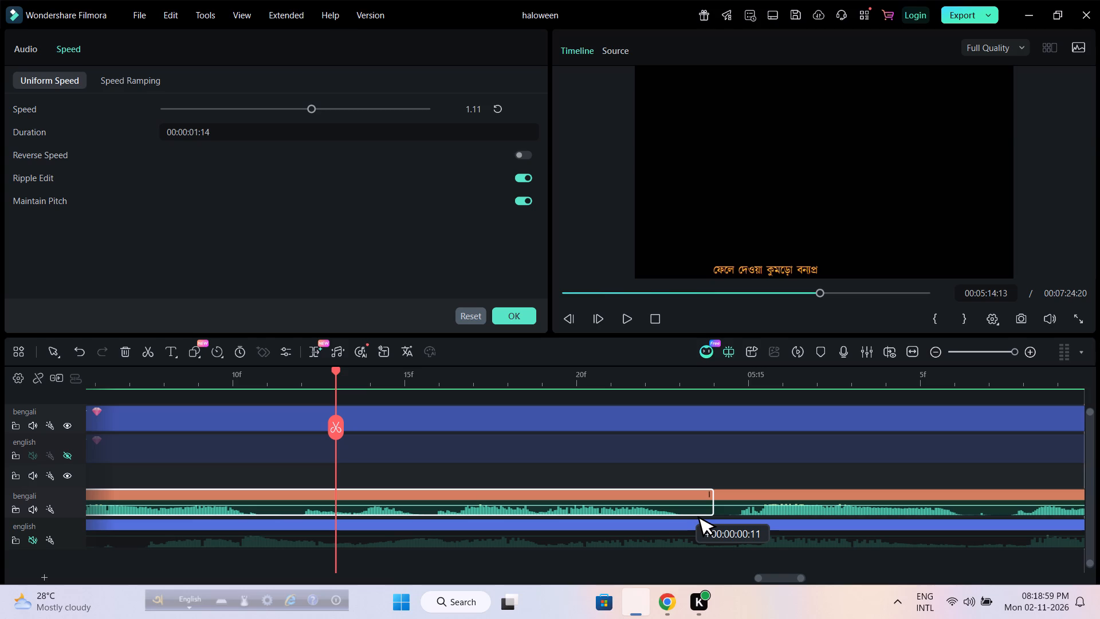
{"action": "left_click_drag", "start_coordinate": [688, 510], "coordinate": [683, 507]}
{"action": "left_click_drag", "start_coordinate": [673, 378], "coordinate": [665, 378]}
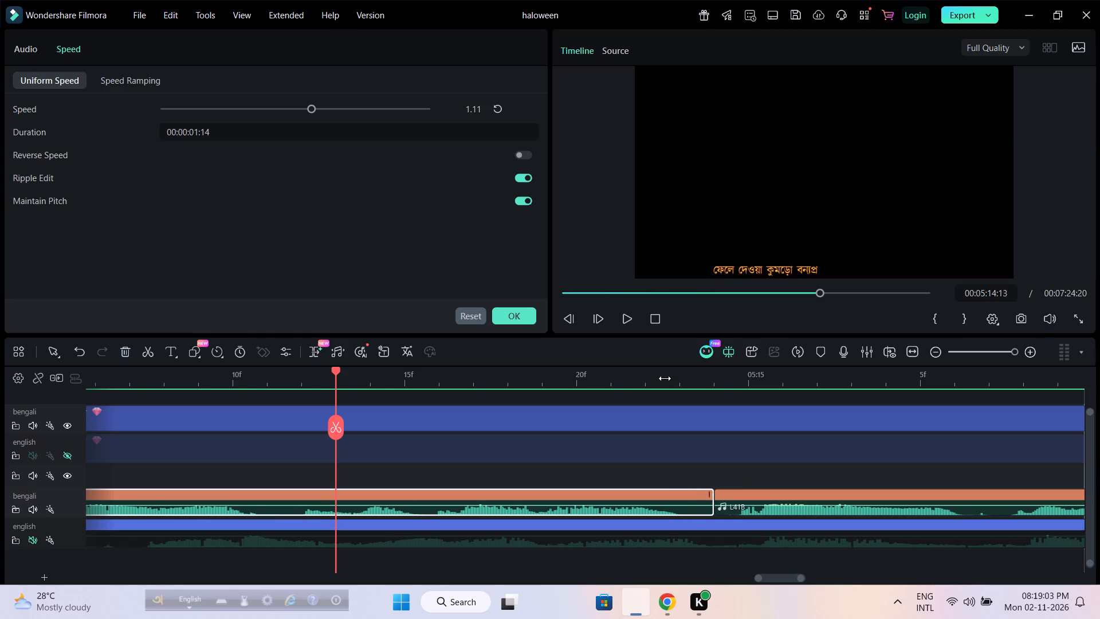
Align the first L41B piece and L33 with the start of the titles, and bring the second L41B piece right after the first.
{"action": "left_click_drag", "start_coordinate": [665, 378], "coordinate": [331, 371]}
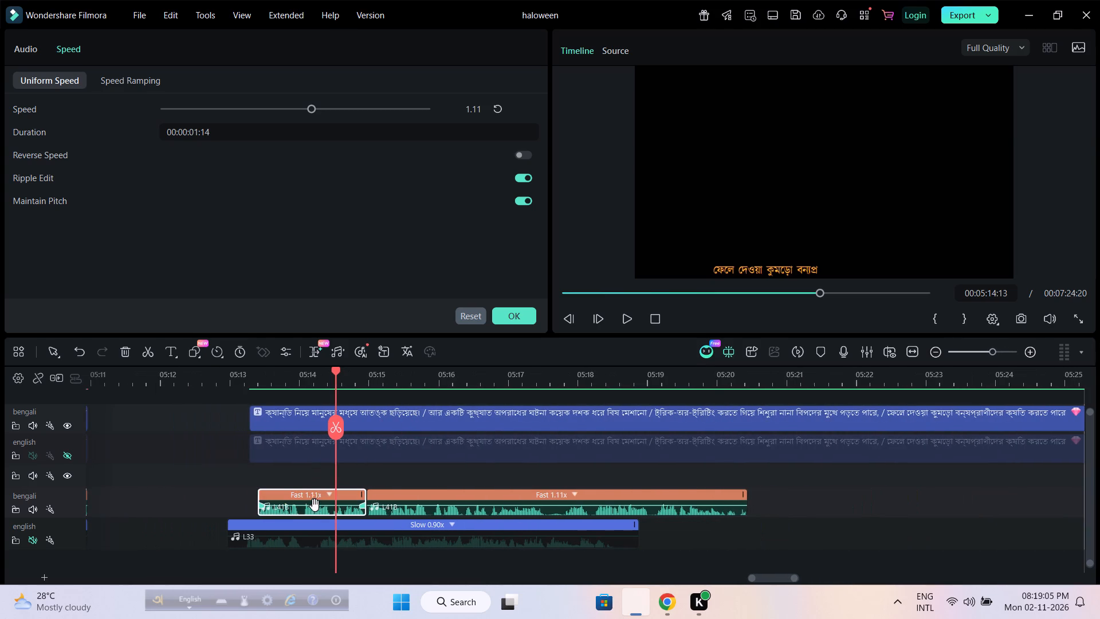
{"action": "left_click_drag", "start_coordinate": [311, 510], "coordinate": [285, 508]}
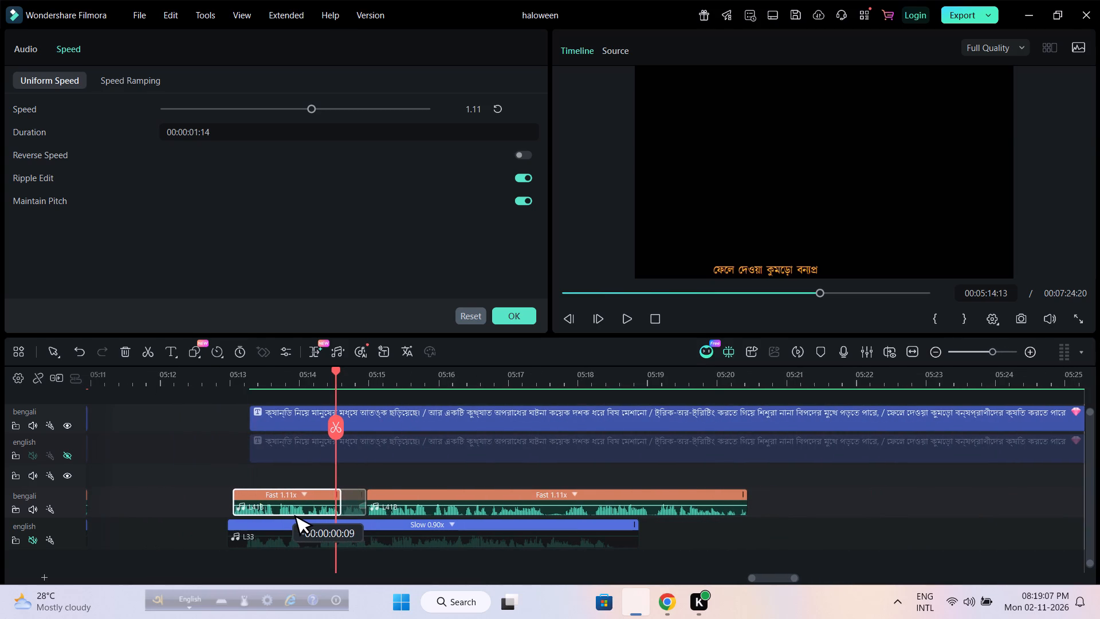
{"action": "left_click_drag", "start_coordinate": [285, 508], "coordinate": [304, 508]}
{"action": "left_click_drag", "start_coordinate": [297, 541], "coordinate": [317, 543]}
{"action": "left_click_drag", "start_coordinate": [508, 511], "coordinate": [497, 509]}
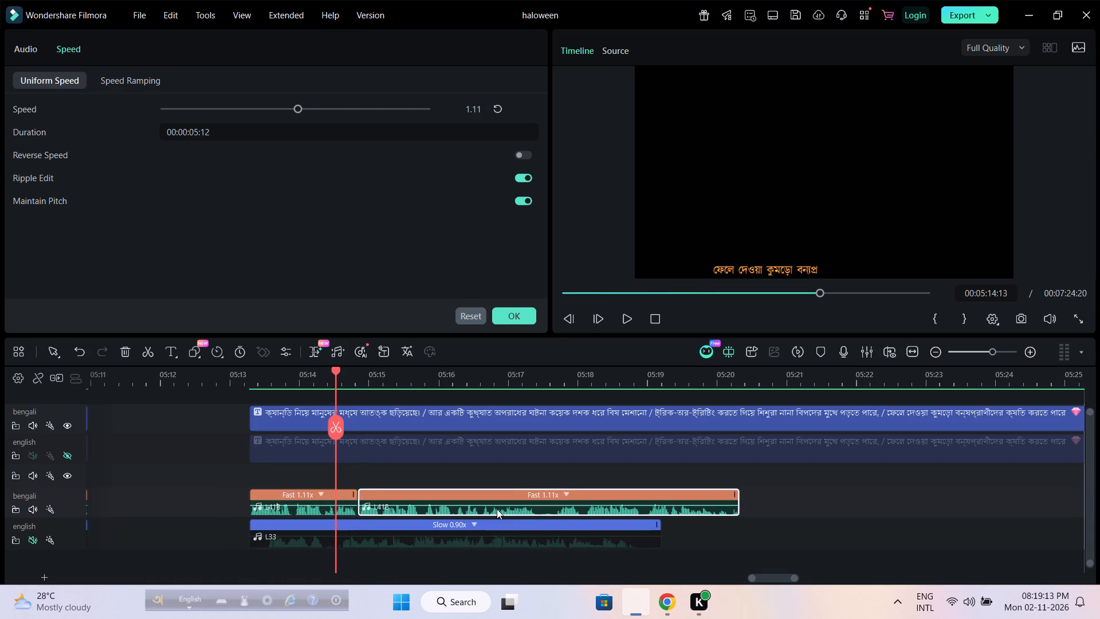
Place the playhead at 00:05:17:15, in the pause within the second L41B piece.
{"action": "left_click", "coordinate": [551, 383]}
{"action": "left_click_drag", "start_coordinate": [531, 379], "coordinate": [987, 429]}
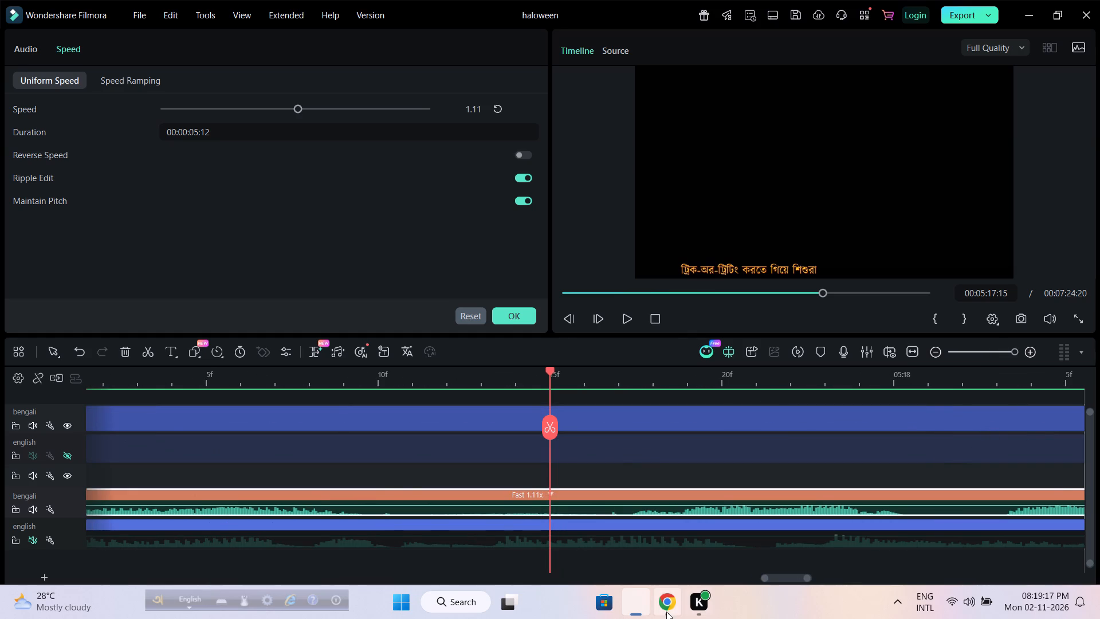
{"action": "left_click", "coordinate": [666, 609]}
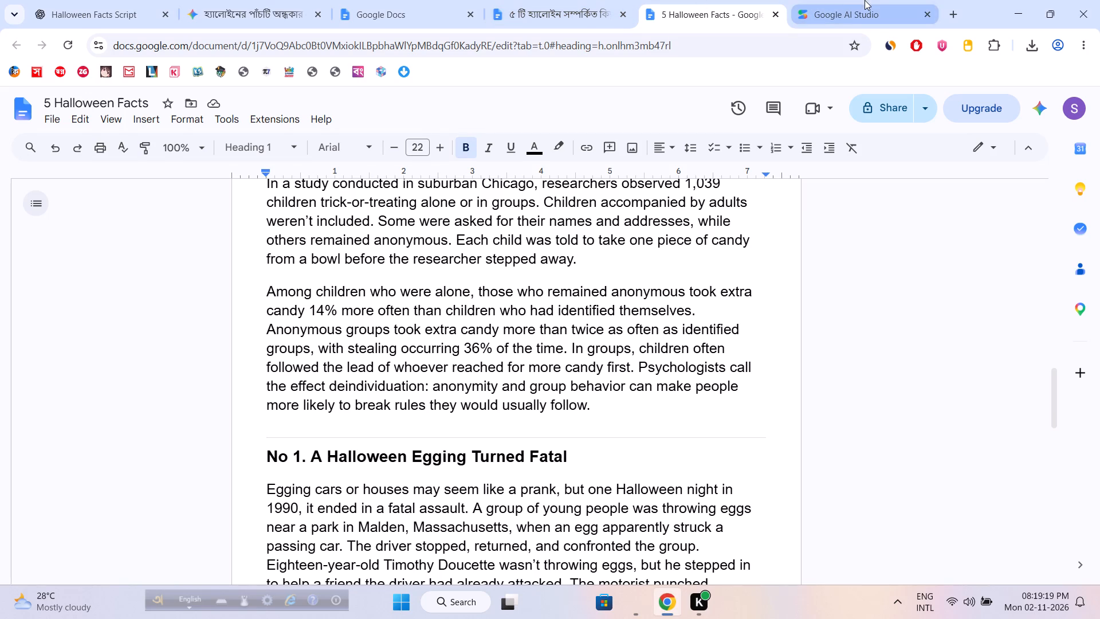
{"action": "left_click", "coordinate": [574, 0]}
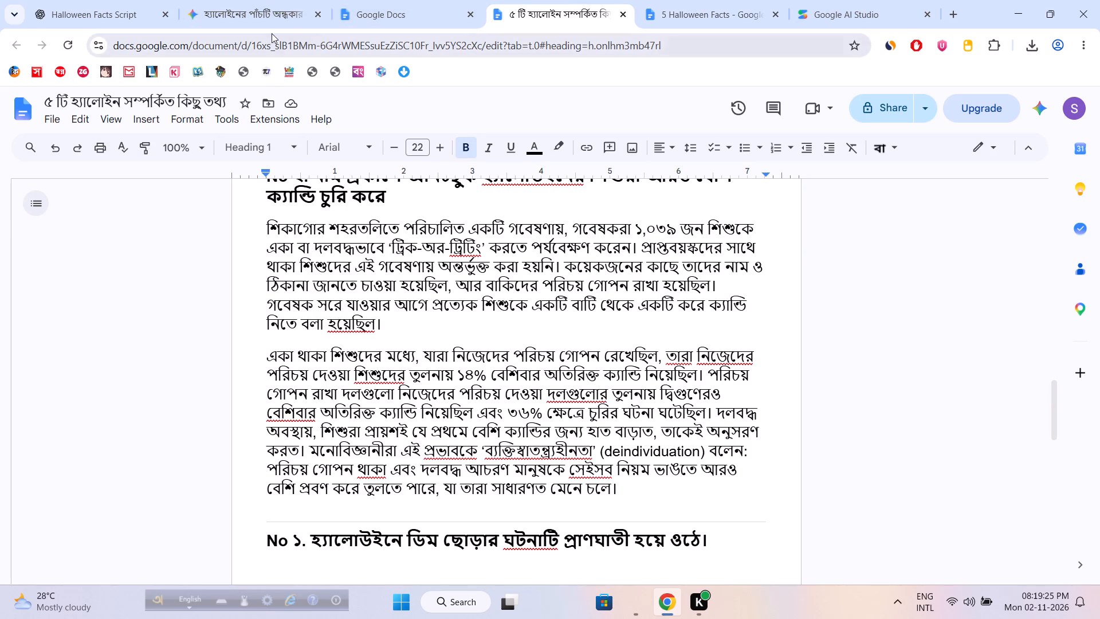
{"action": "left_click", "coordinate": [255, 6]}
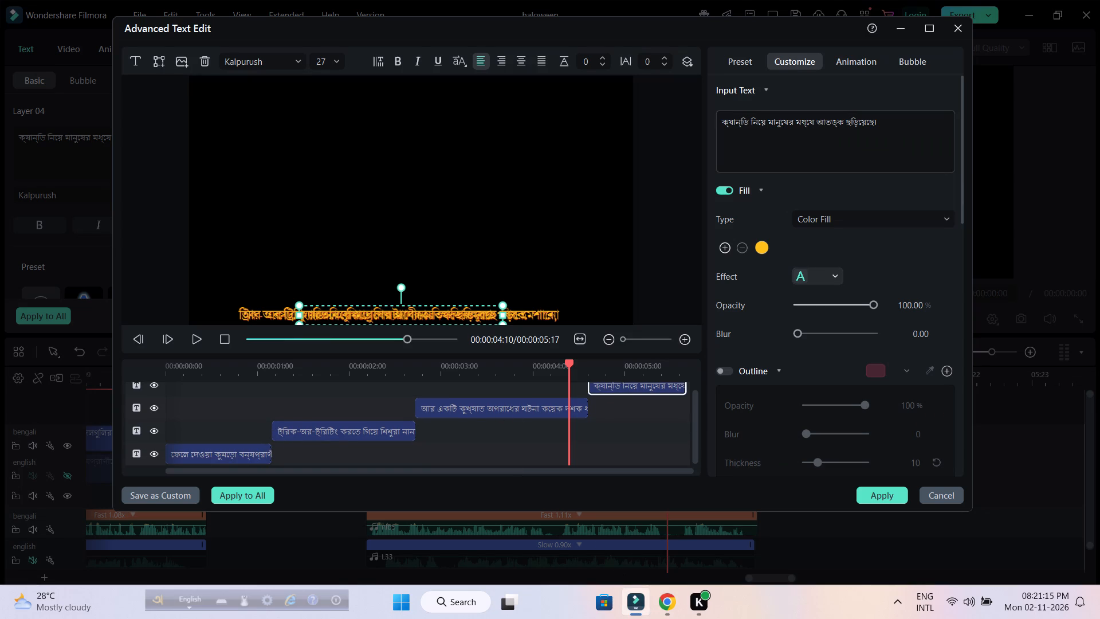
{"action": "left_click_drag", "start_coordinate": [882, 124], "coordinate": [650, 117]}
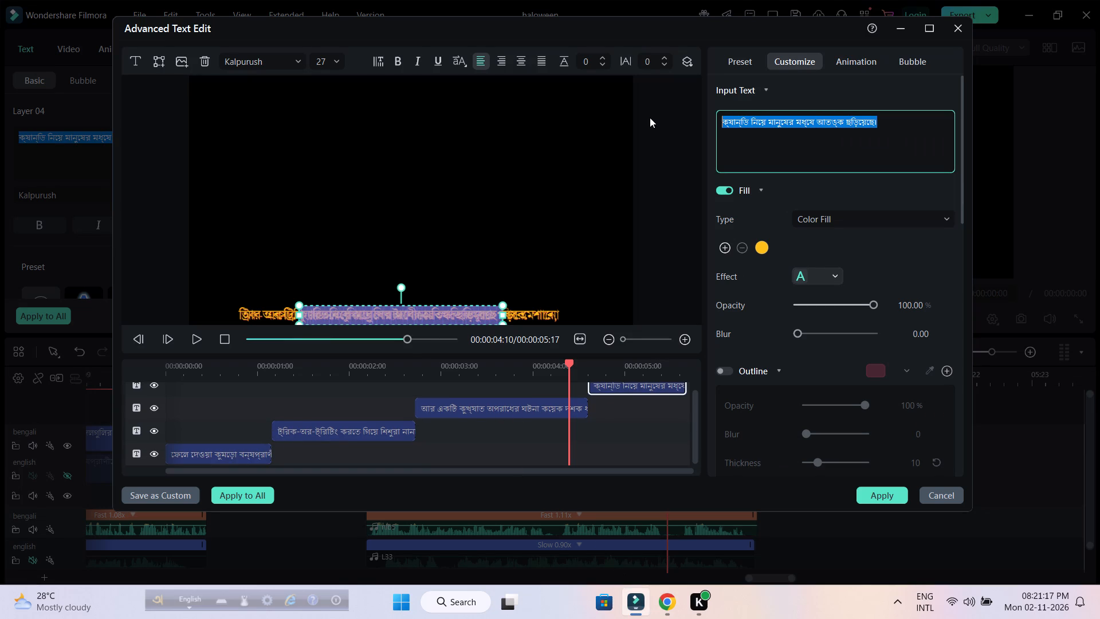
{"action": "key", "text": "ctrl+v"}
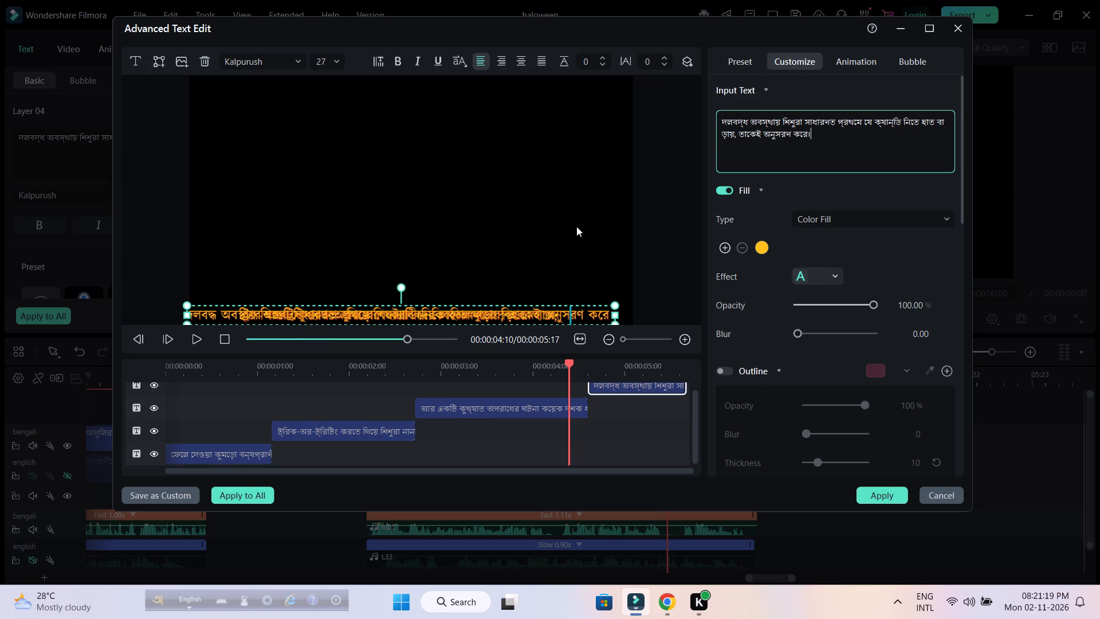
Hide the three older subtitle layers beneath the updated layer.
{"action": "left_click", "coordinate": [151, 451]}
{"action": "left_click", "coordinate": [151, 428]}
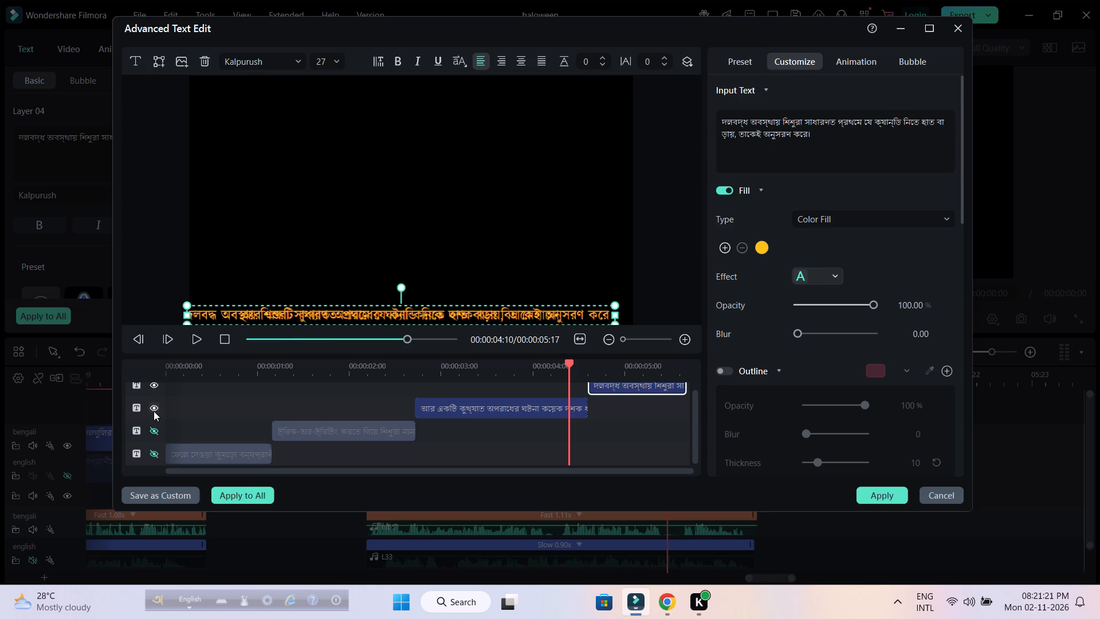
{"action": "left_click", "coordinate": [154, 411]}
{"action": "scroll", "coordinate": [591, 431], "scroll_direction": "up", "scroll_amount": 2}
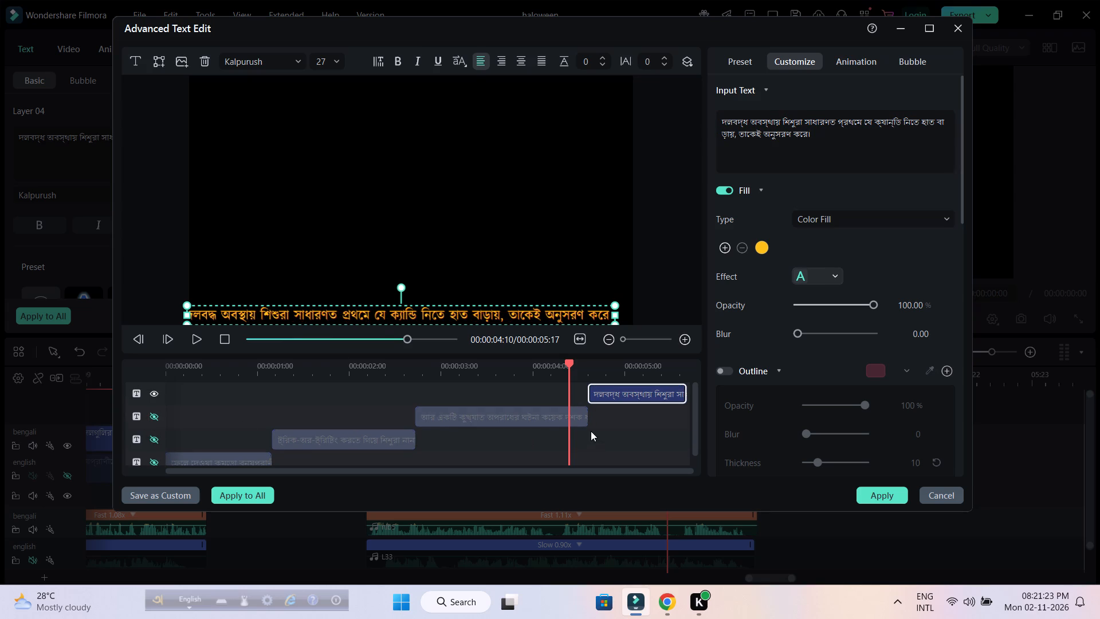
Extend the updated layer back to the title's start and lengthen its intro animation to nearly the layer's end.
{"action": "left_click_drag", "start_coordinate": [590, 394], "coordinate": [104, 401]}
{"action": "left_click_drag", "start_coordinate": [367, 390], "coordinate": [612, 389]}
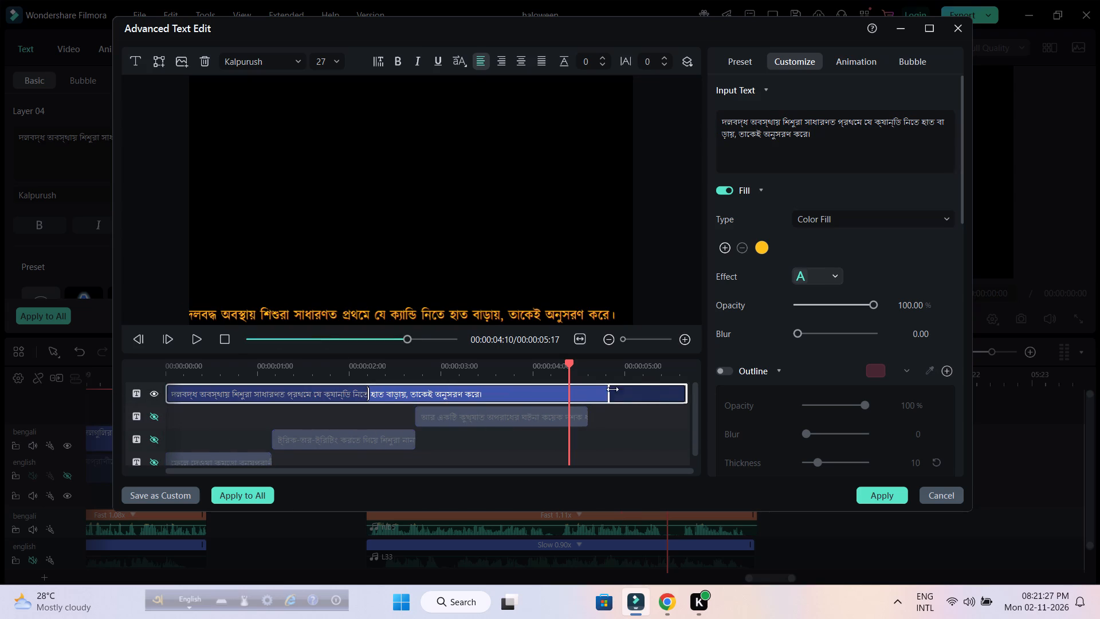
{"action": "left_click_drag", "start_coordinate": [612, 389], "coordinate": [660, 390]}
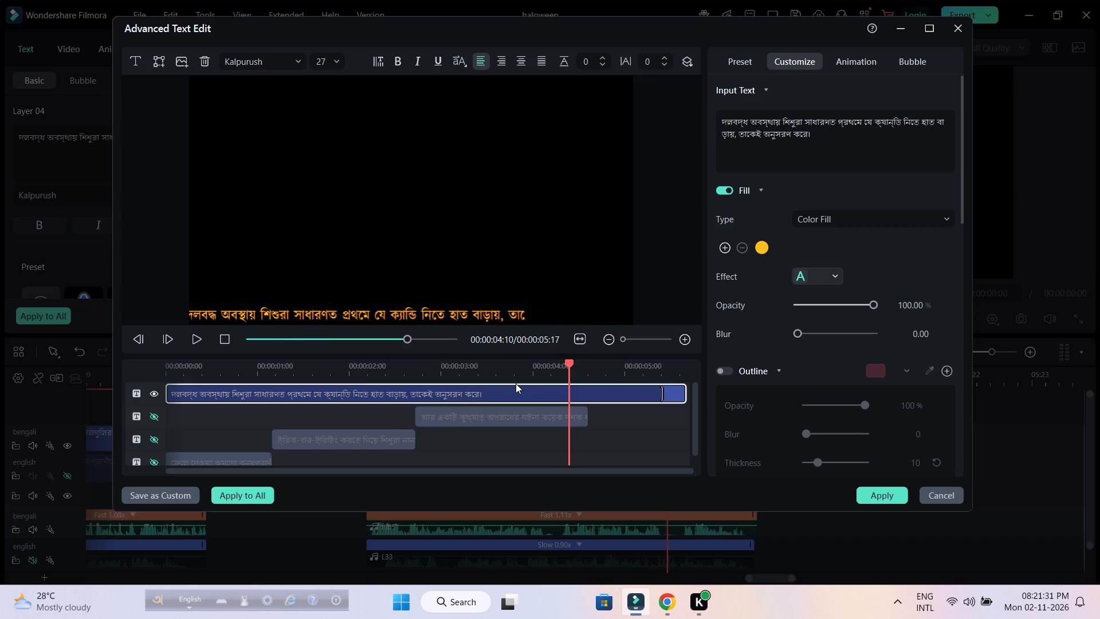
Nudge the Bengali line horizontally in the preview until it is centred in the frame.
{"action": "left_click", "coordinate": [516, 391]}
{"action": "left_click", "coordinate": [489, 315]}
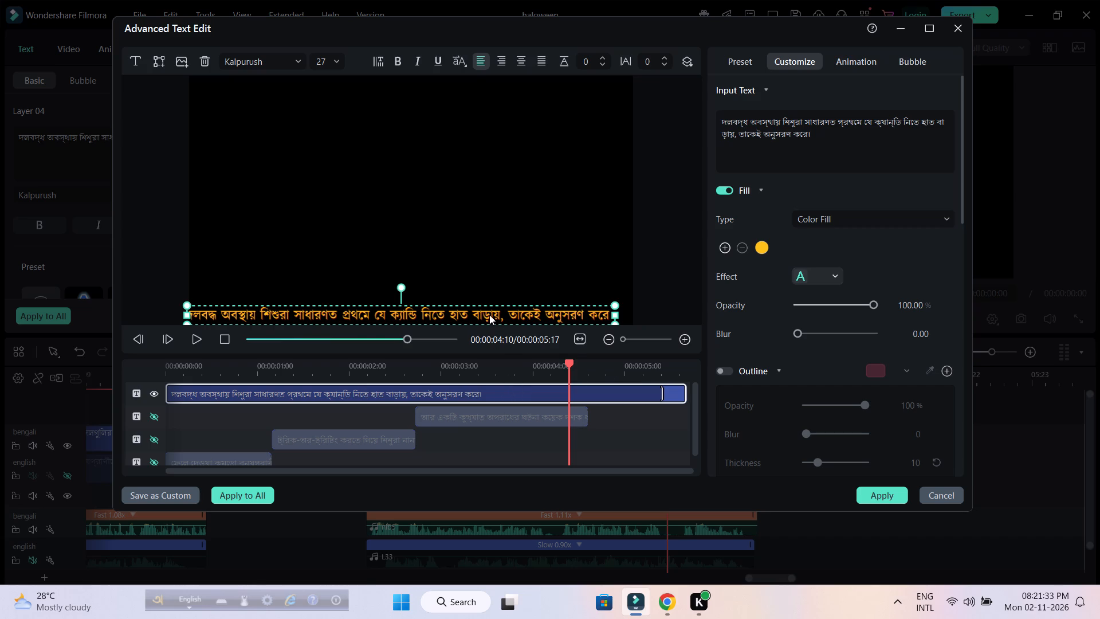
{"action": "key", "text": "Right"}
{"action": "key", "text": "Right"}
{"action": "key", "text": "Right"}
{"action": "key", "text": "Right"}
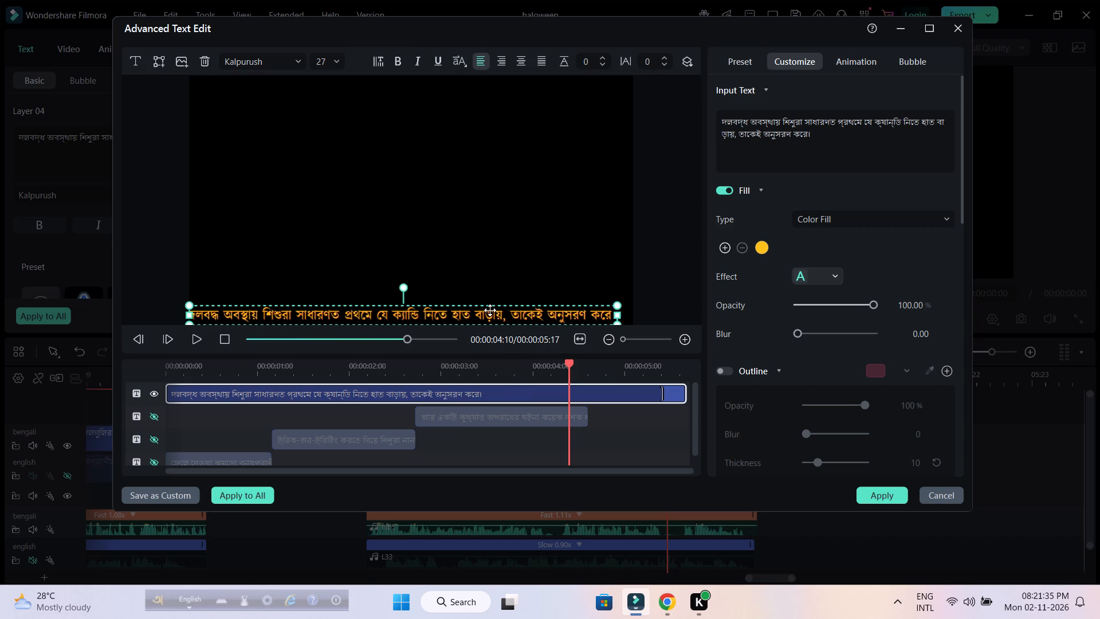
{"action": "key", "text": "Right"}
{"action": "key", "text": "Right"}
{"action": "key", "text": "Right"}
{"action": "key", "text": "Right"}
{"action": "key", "text": "Right"}
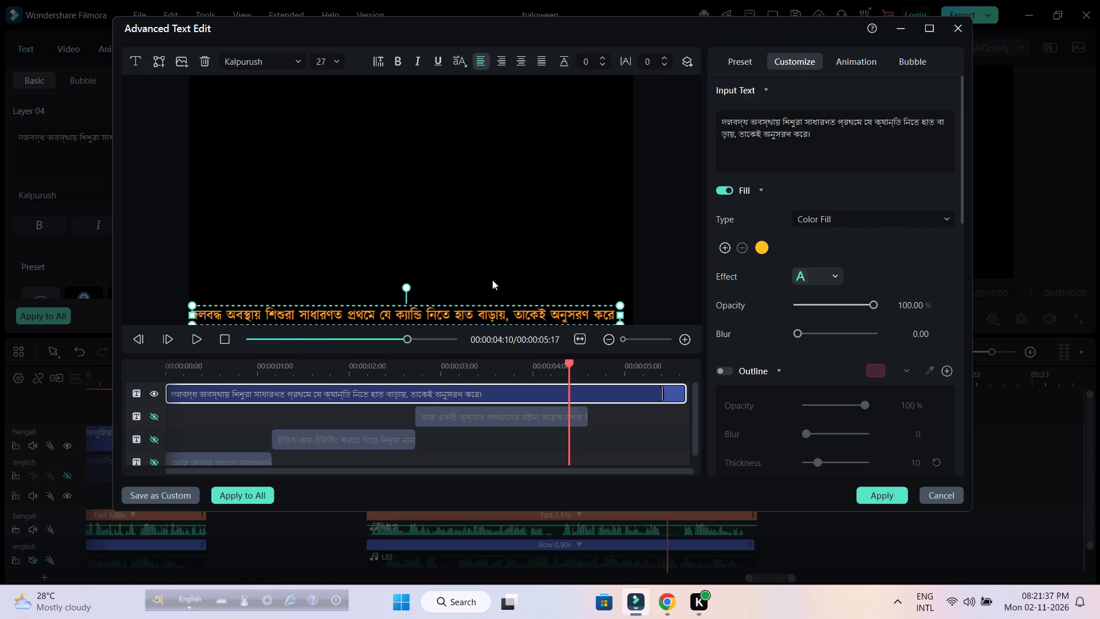
{"action": "key", "text": "Right"}
{"action": "key", "text": "Right"}
{"action": "key", "text": "Right"}
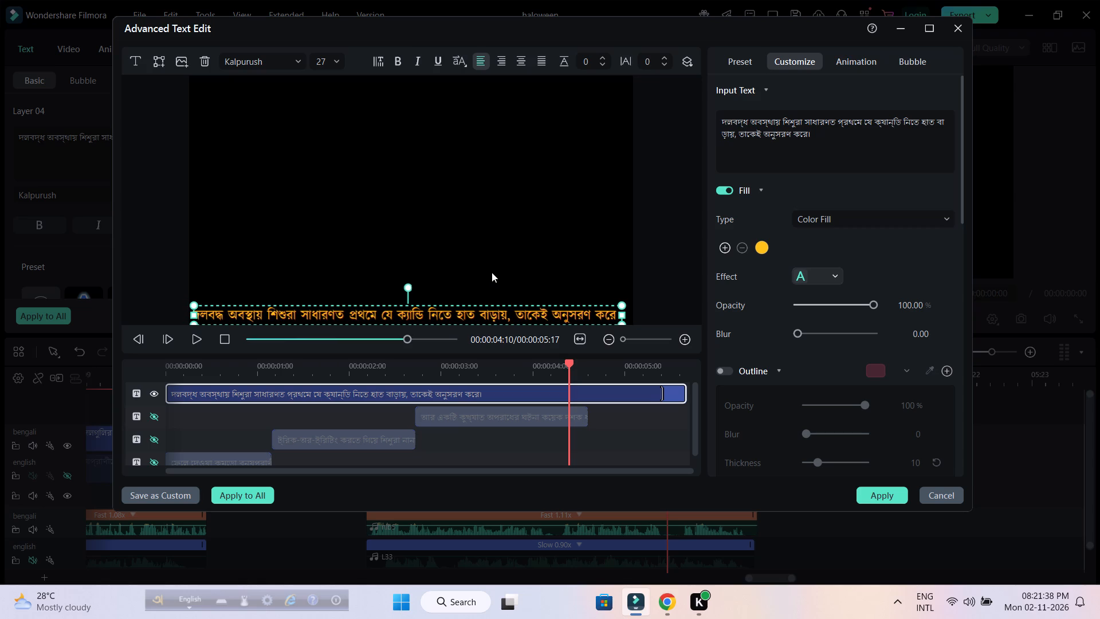
{"action": "key", "text": "Right"}
{"action": "key", "text": "Right"}
{"action": "key", "text": "Right"}
{"action": "key", "text": "Right"}
{"action": "key", "text": "Right"}
{"action": "key", "text": "Right"}
{"action": "key", "text": "Right"}
{"action": "key", "text": "Right"}
{"action": "key", "text": "Right"}
{"action": "key", "text": "Left"}
{"action": "key", "text": "Left"}
{"action": "key", "text": "Left"}
{"action": "key", "text": "Left"}
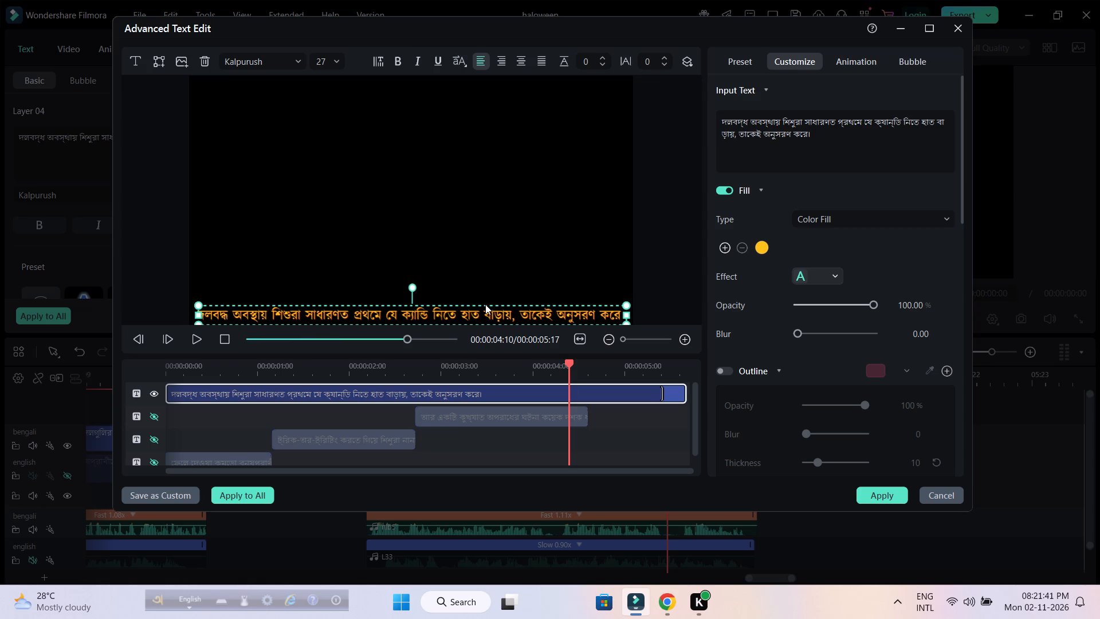
{"action": "left_click_drag", "start_coordinate": [477, 315], "coordinate": [476, 310]}
{"action": "left_click", "coordinate": [476, 277]}
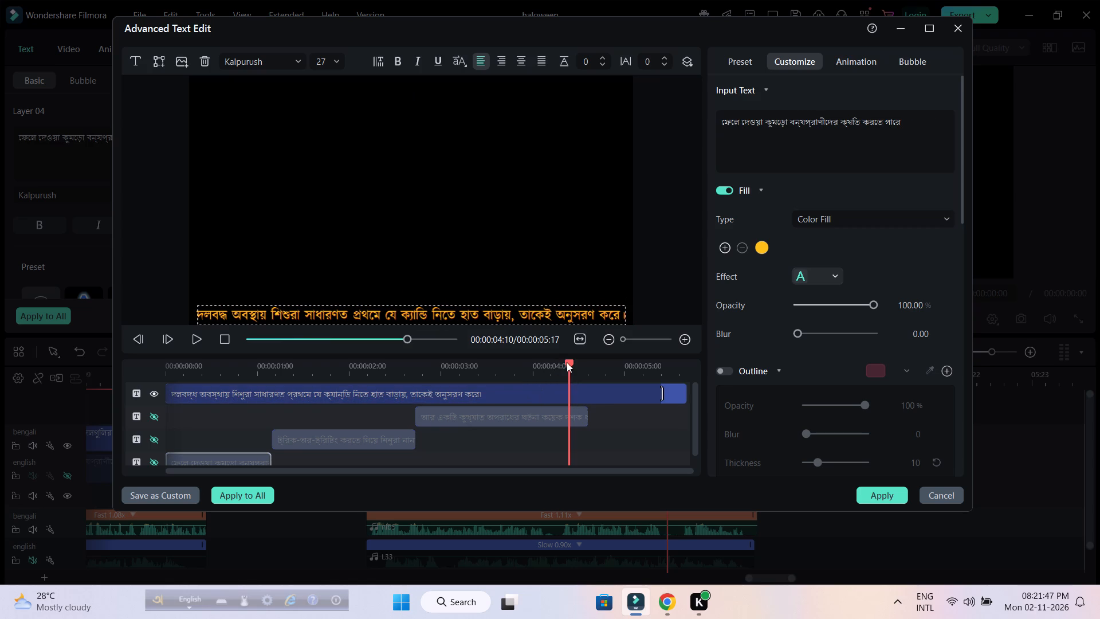
Play the title from its beginning to check the line's animation.
{"action": "left_click_drag", "start_coordinate": [569, 363], "coordinate": [25, 371]}
{"action": "left_click", "coordinate": [197, 336]}
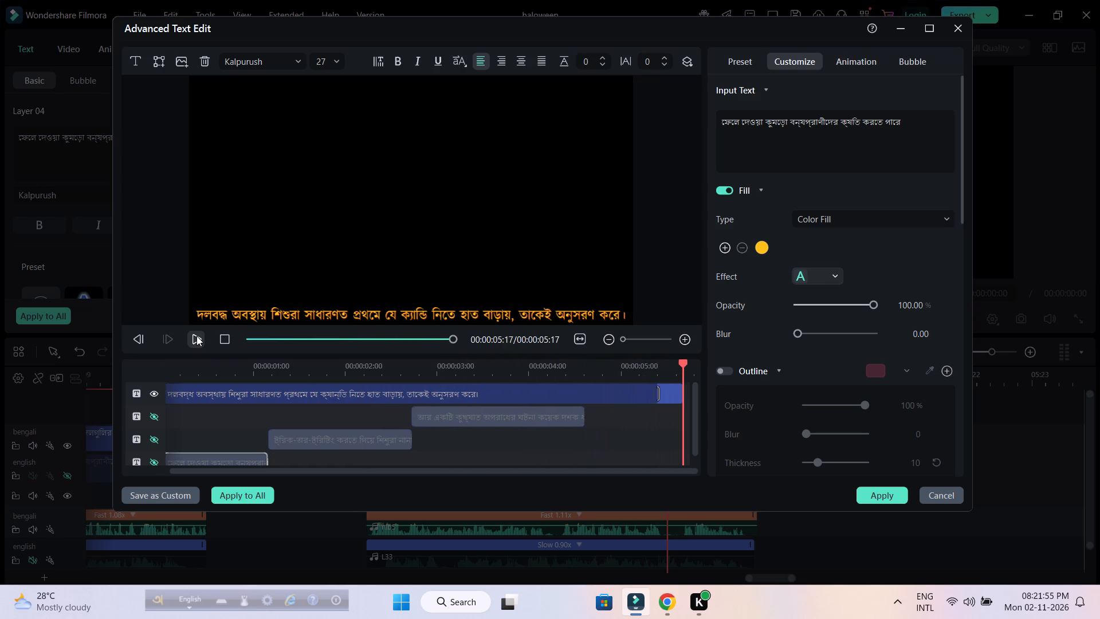
Delete the three hidden older layers, leaving only the new Bengali line, and apply the title changes.
{"action": "scroll", "coordinate": [160, 439], "scroll_direction": "down", "scroll_amount": 1}
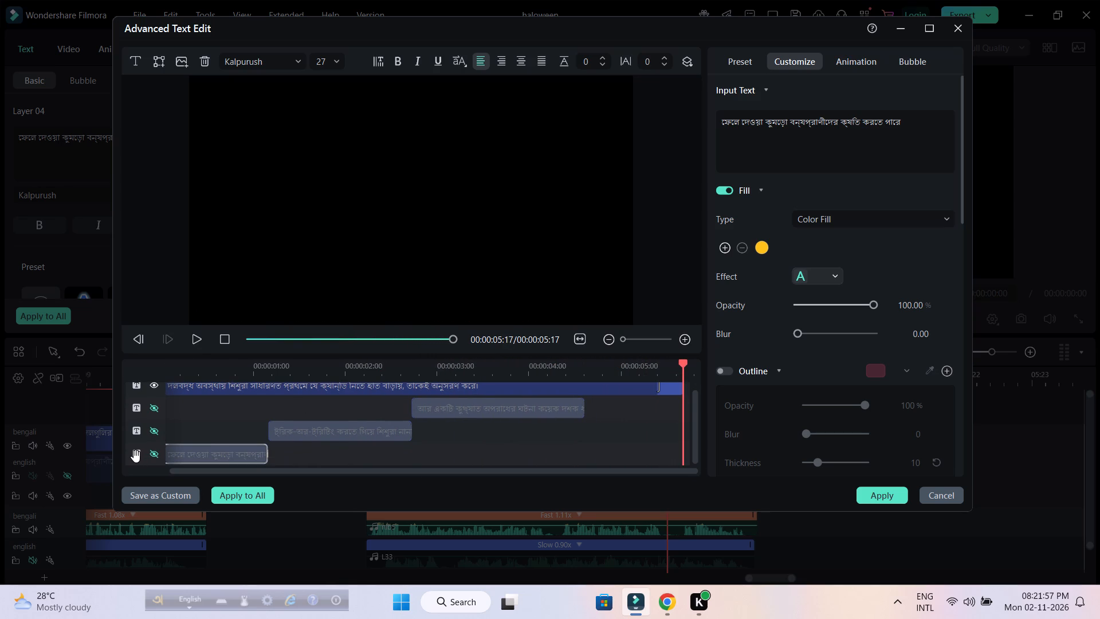
{"action": "right_click", "coordinate": [136, 456]}
{"action": "right_click", "coordinate": [145, 453]}
{"action": "right_click", "coordinate": [151, 457]}
{"action": "right_click", "coordinate": [203, 449]}
{"action": "left_click", "coordinate": [241, 454]}
{"action": "key", "text": "Delete"}
{"action": "left_click", "coordinate": [304, 440]}
{"action": "key", "text": "Delete"}
{"action": "left_click", "coordinate": [437, 414]}
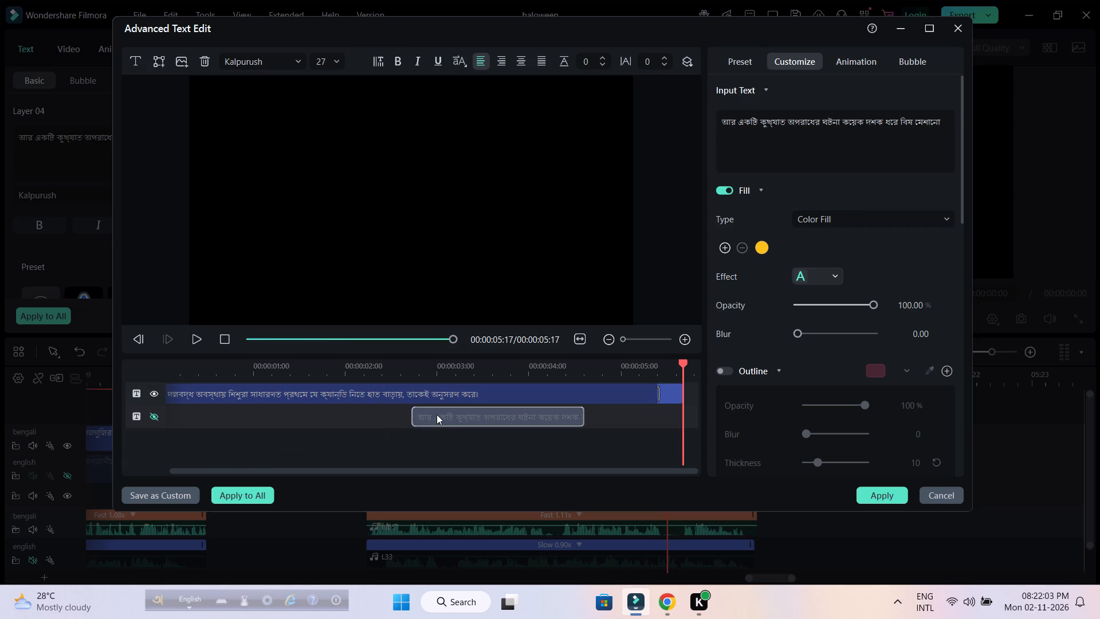
{"action": "key", "text": "Delete"}
{"action": "left_click", "coordinate": [864, 490]}
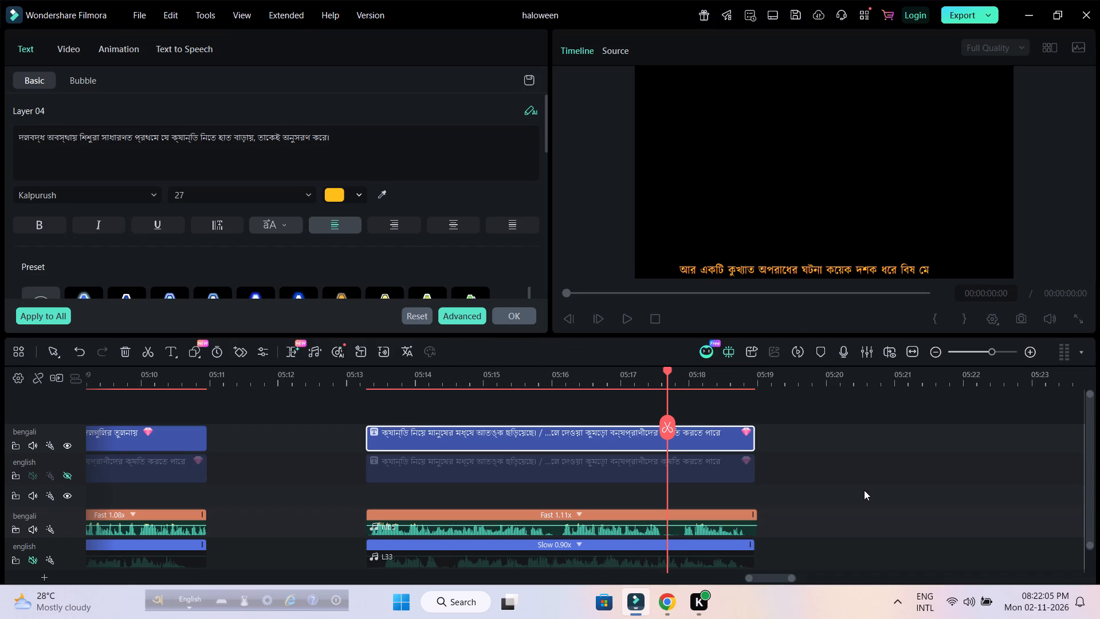
{"action": "left_click", "coordinate": [530, 312]}
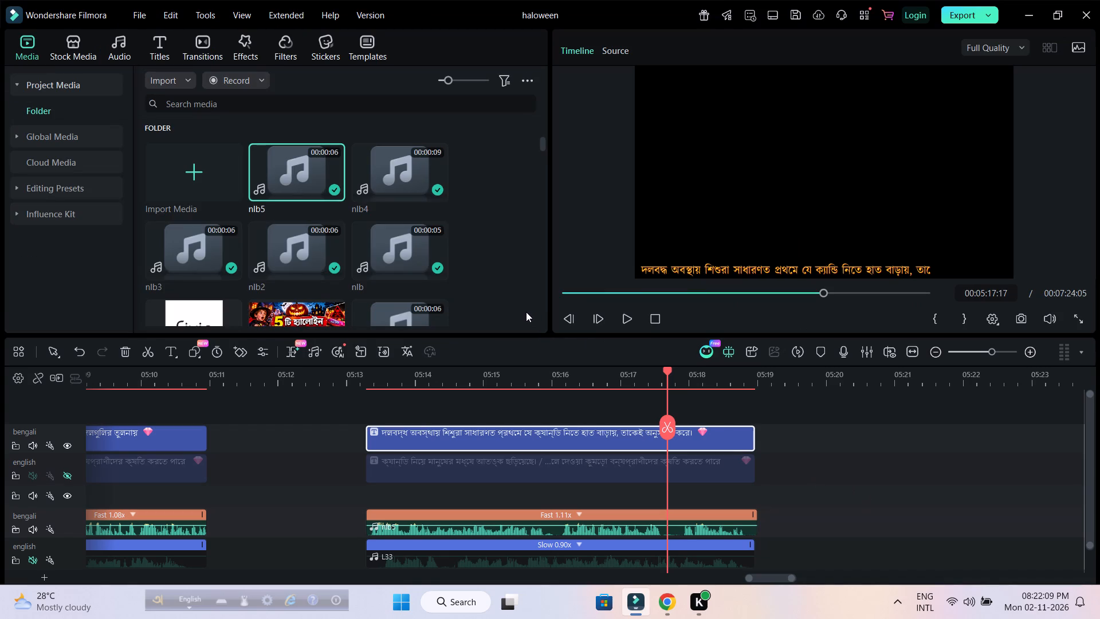
Move the next Bengali and English title pair earlier on the timeline, to start shortly after L33 at about 00:05:20.
{"action": "left_click_drag", "start_coordinate": [756, 375], "coordinate": [712, 375]}
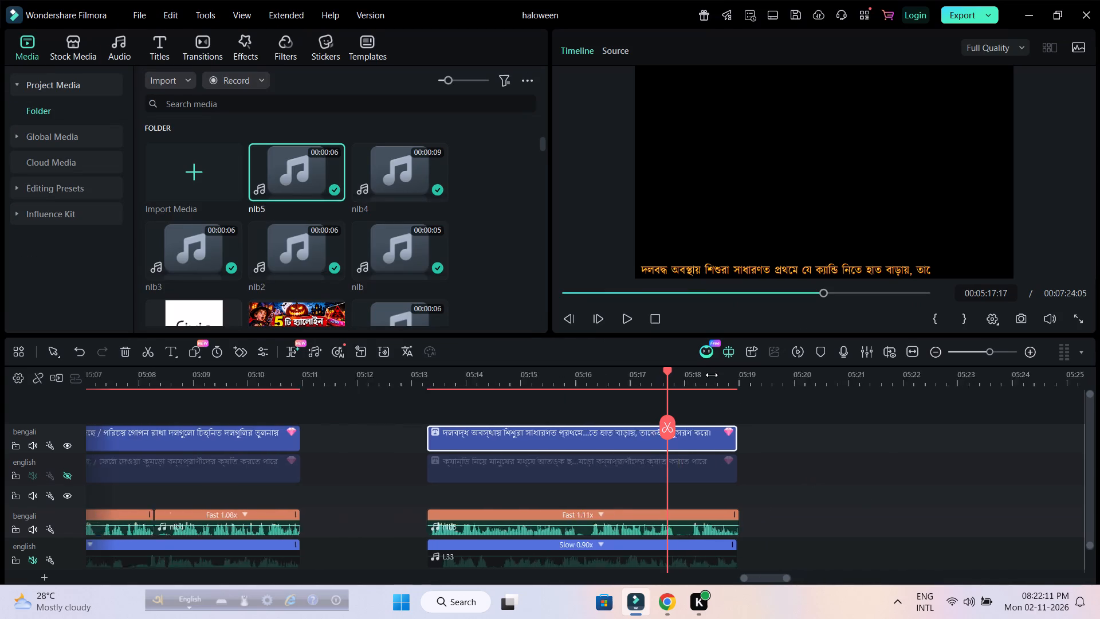
{"action": "left_click_drag", "start_coordinate": [712, 375], "coordinate": [611, 386]}
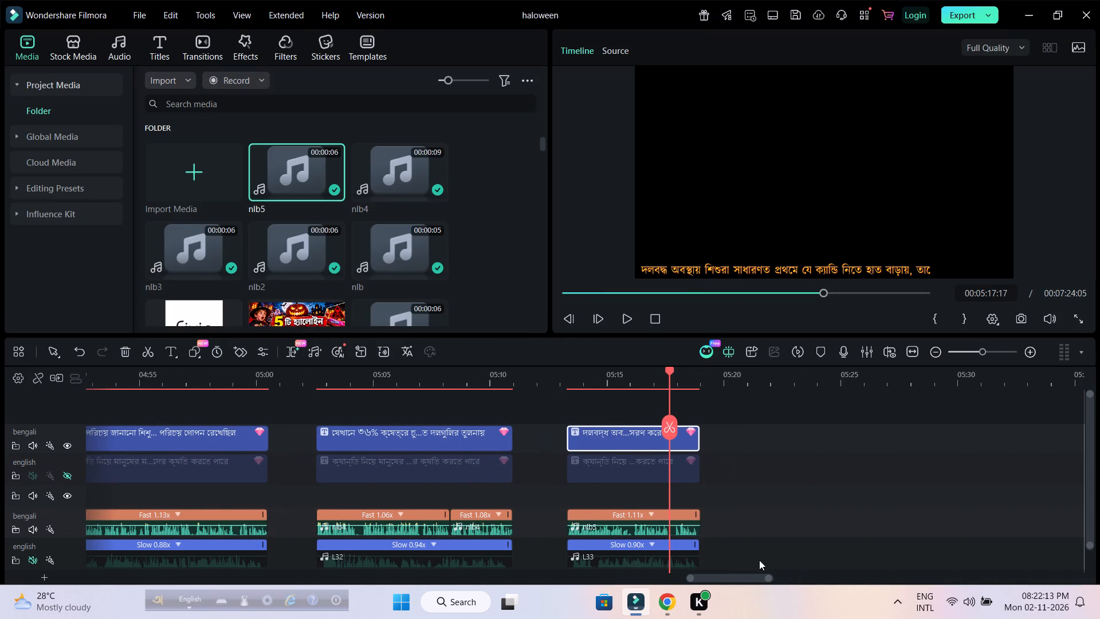
{"action": "left_click_drag", "start_coordinate": [736, 578], "coordinate": [752, 578]}
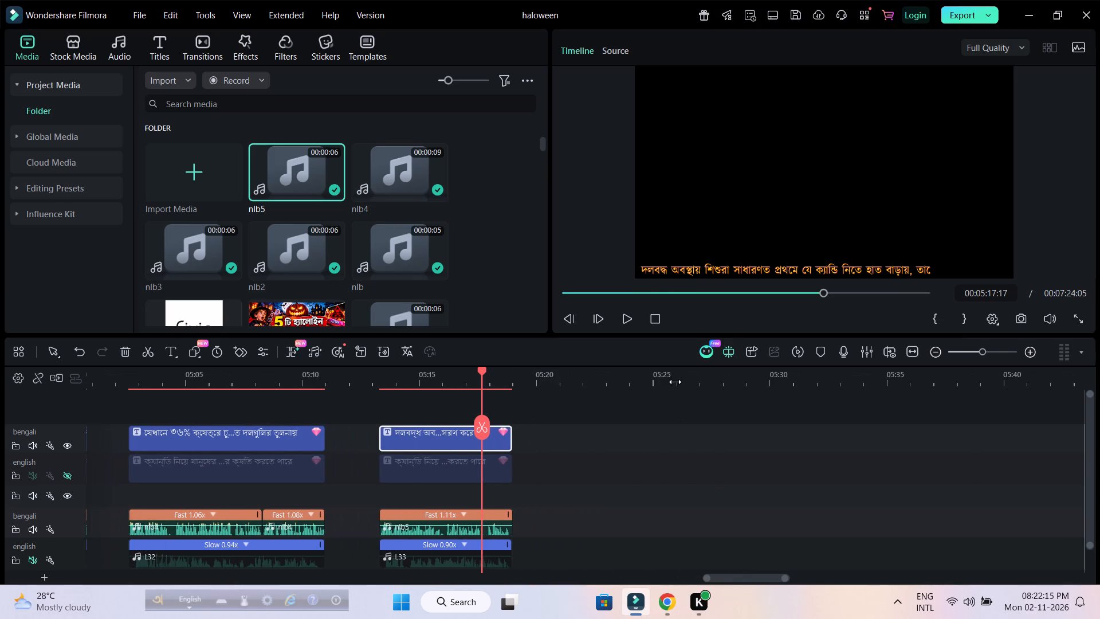
{"action": "left_click_drag", "start_coordinate": [675, 382], "coordinate": [608, 385]}
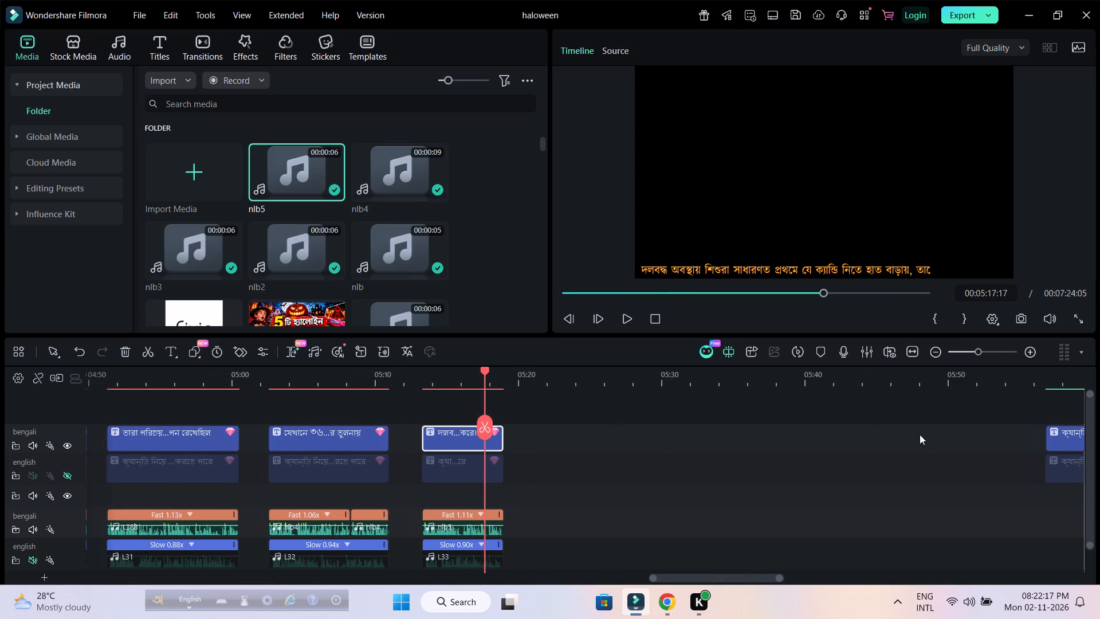
{"action": "left_click_drag", "start_coordinate": [1026, 422], "coordinate": [1066, 490]}
{"action": "left_click_drag", "start_coordinate": [1063, 467], "coordinate": [568, 461]}
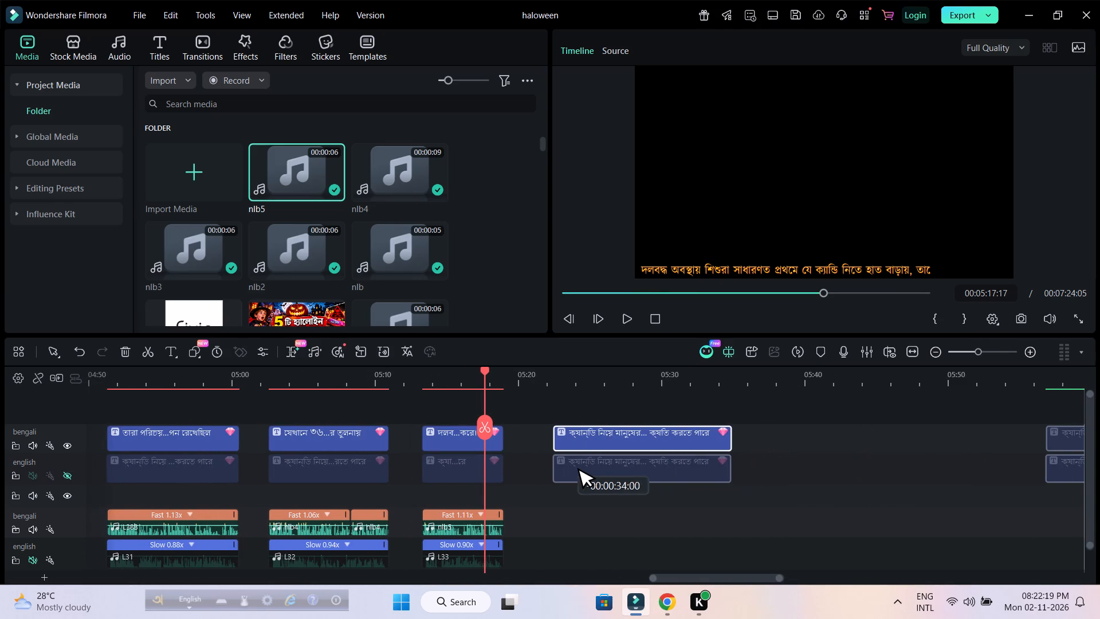
{"action": "left_click_drag", "start_coordinate": [568, 461], "coordinate": [551, 463]}
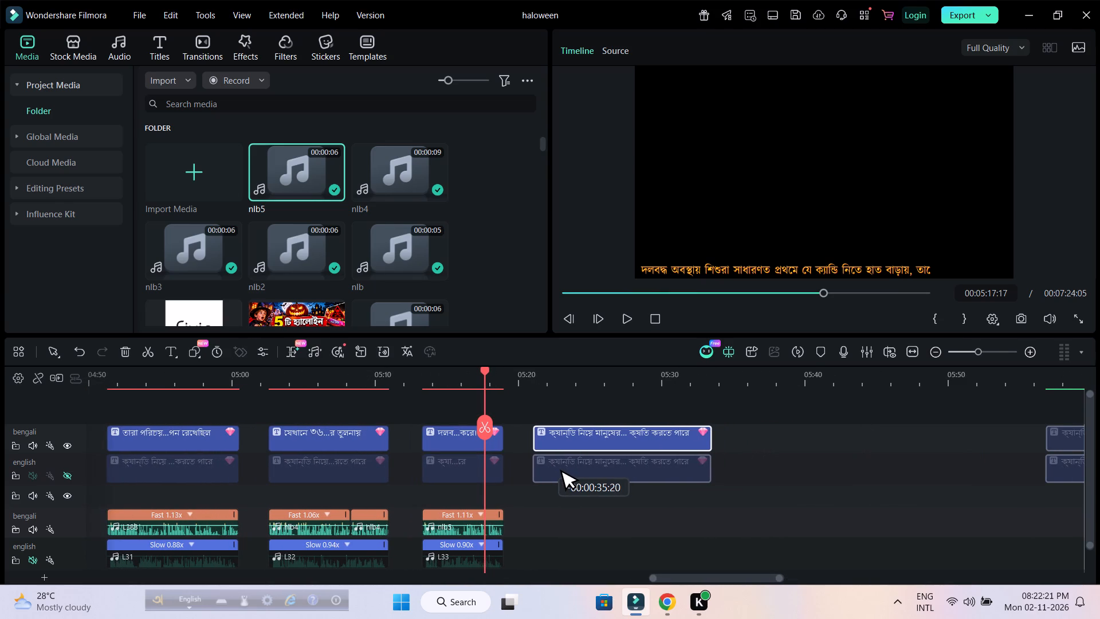
{"action": "left_click_drag", "start_coordinate": [551, 463], "coordinate": [552, 463]}
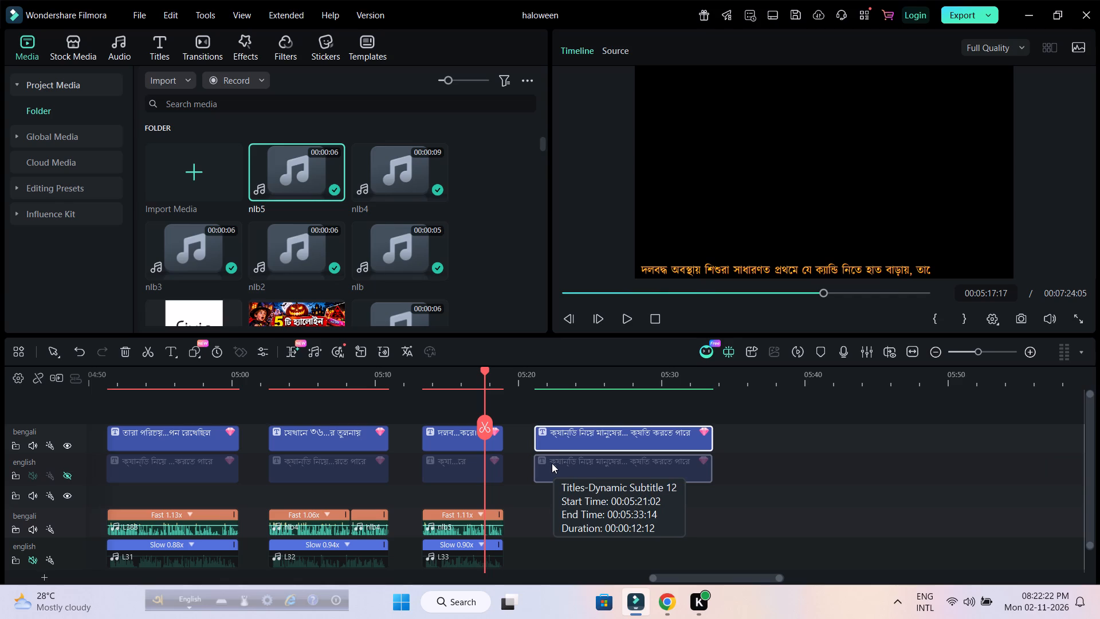
{"action": "left_click", "coordinate": [671, 609]}
{"action": "scroll", "coordinate": [520, 378], "scroll_direction": "down", "scroll_amount": 3}
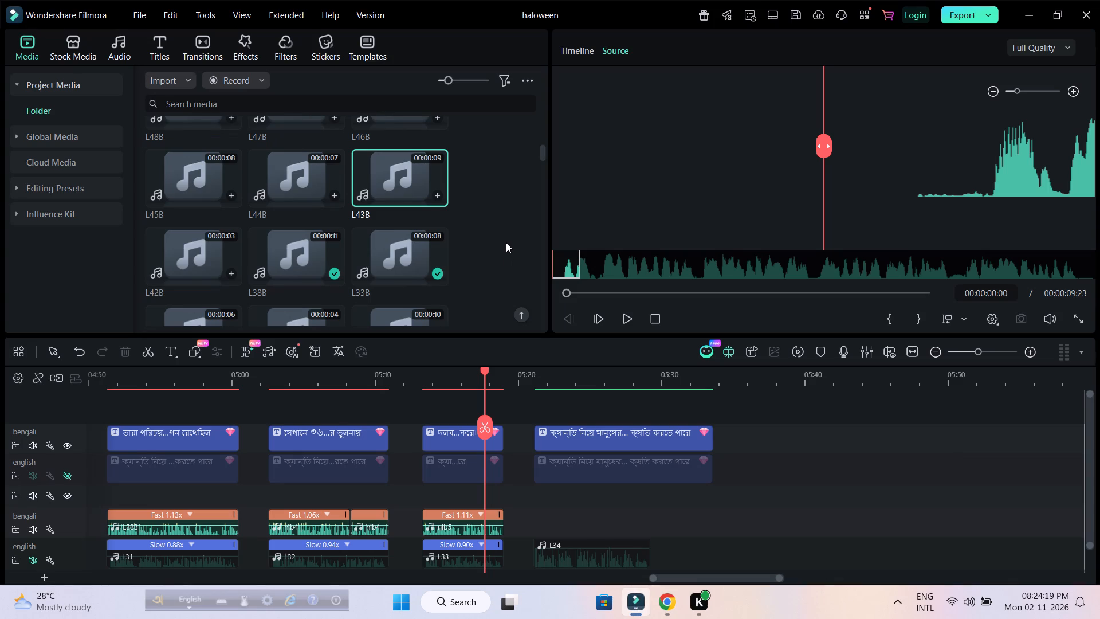
{"action": "left_click", "coordinate": [199, 253]}
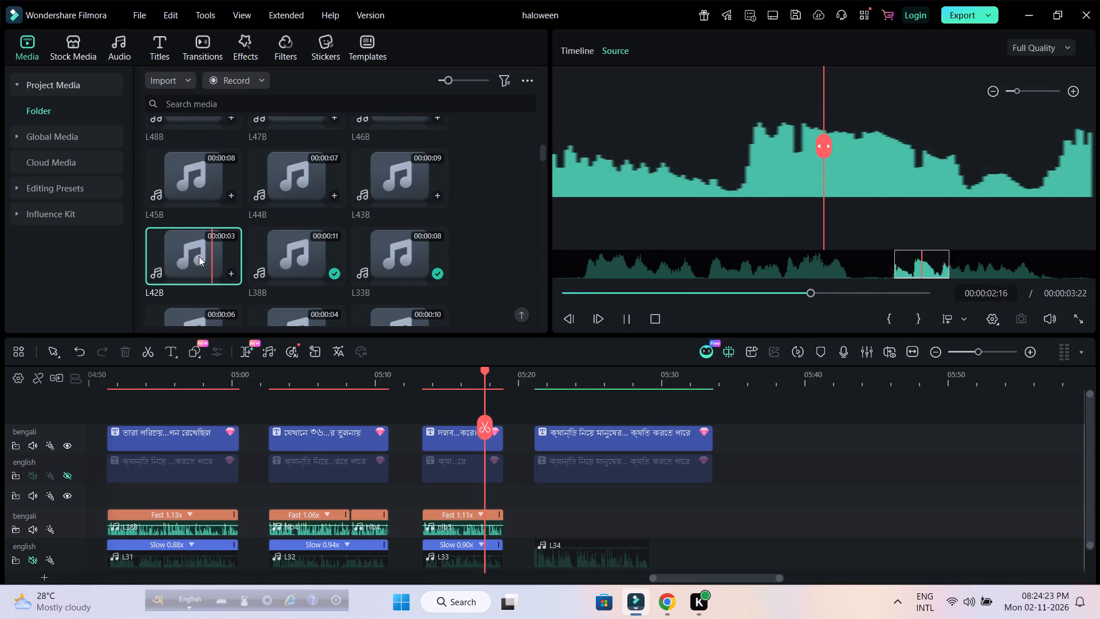
Place L42B on the Bengali audio track at the start of L34, with L43B directly after it.
{"action": "left_click_drag", "start_coordinate": [194, 261], "coordinate": [609, 547]}
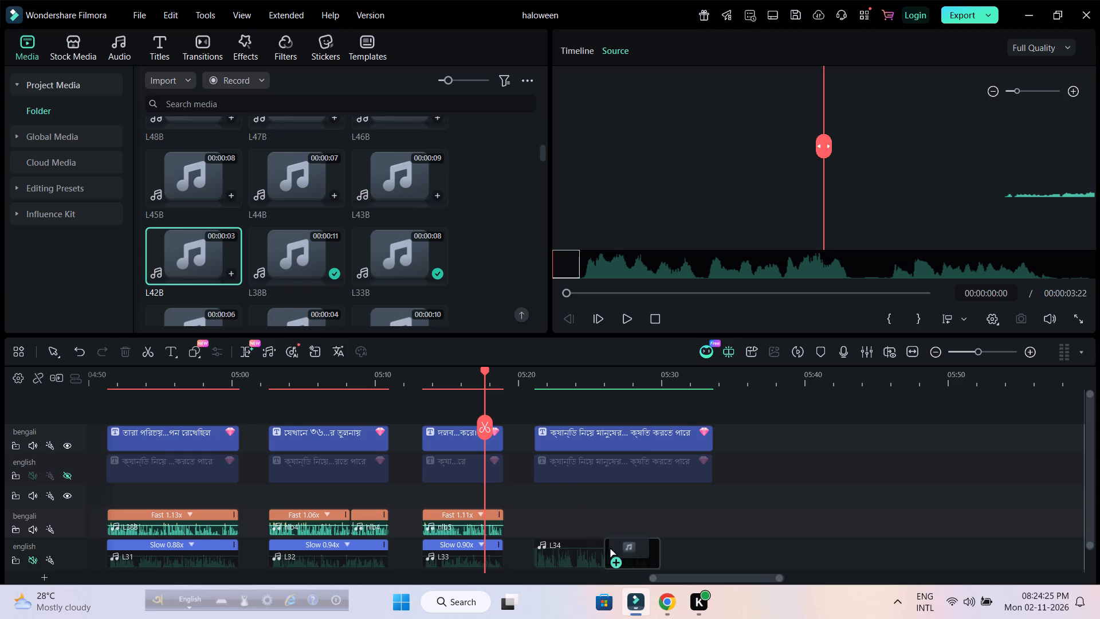
{"action": "left_click_drag", "start_coordinate": [609, 547], "coordinate": [538, 520]}
{"action": "left_click_drag", "start_coordinate": [411, 184], "coordinate": [509, 314]}
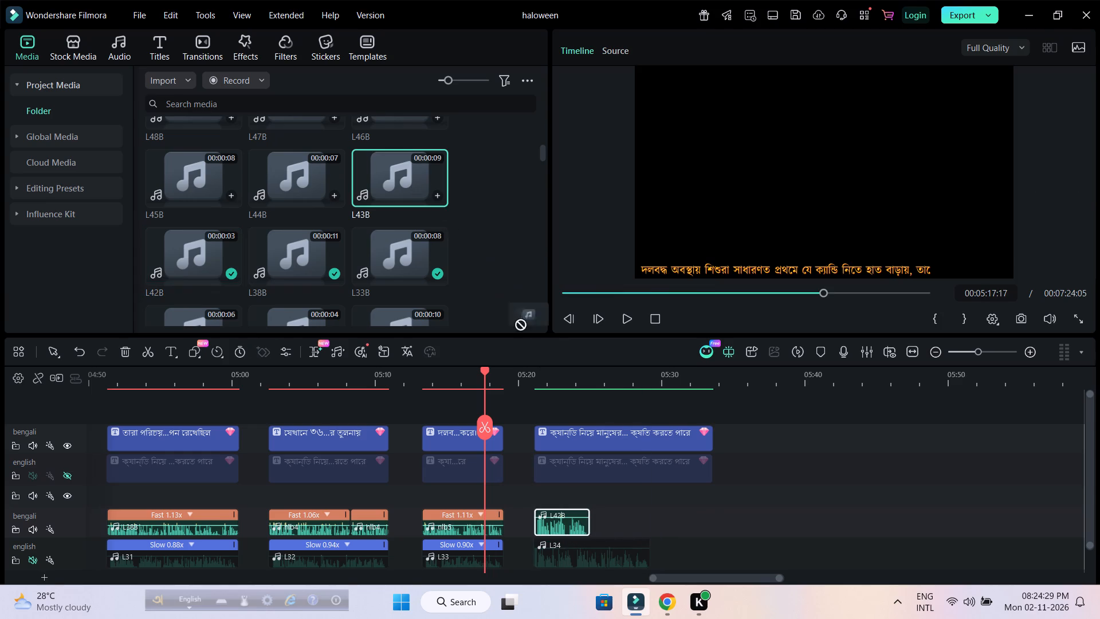
{"action": "left_click_drag", "start_coordinate": [509, 314], "coordinate": [588, 452]}
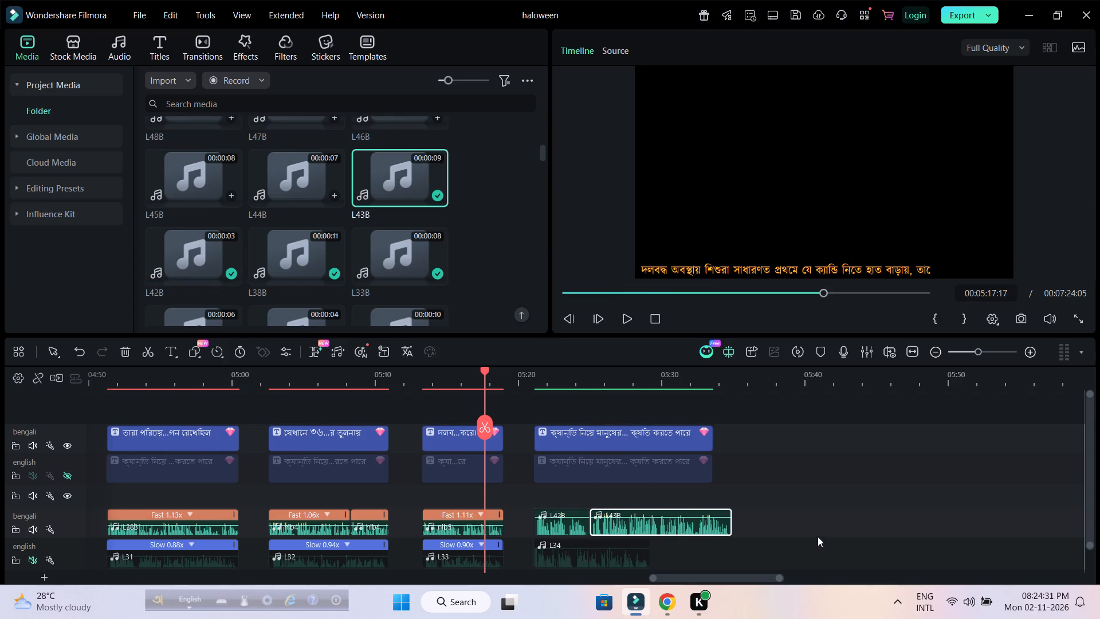
Set the speed of the English audio clip L34 to 0.90.
{"action": "scroll", "coordinate": [818, 536], "scroll_direction": "down", "scroll_amount": 1}
{"action": "left_click", "coordinate": [733, 461]}
{"action": "double_click", "coordinate": [616, 527]}
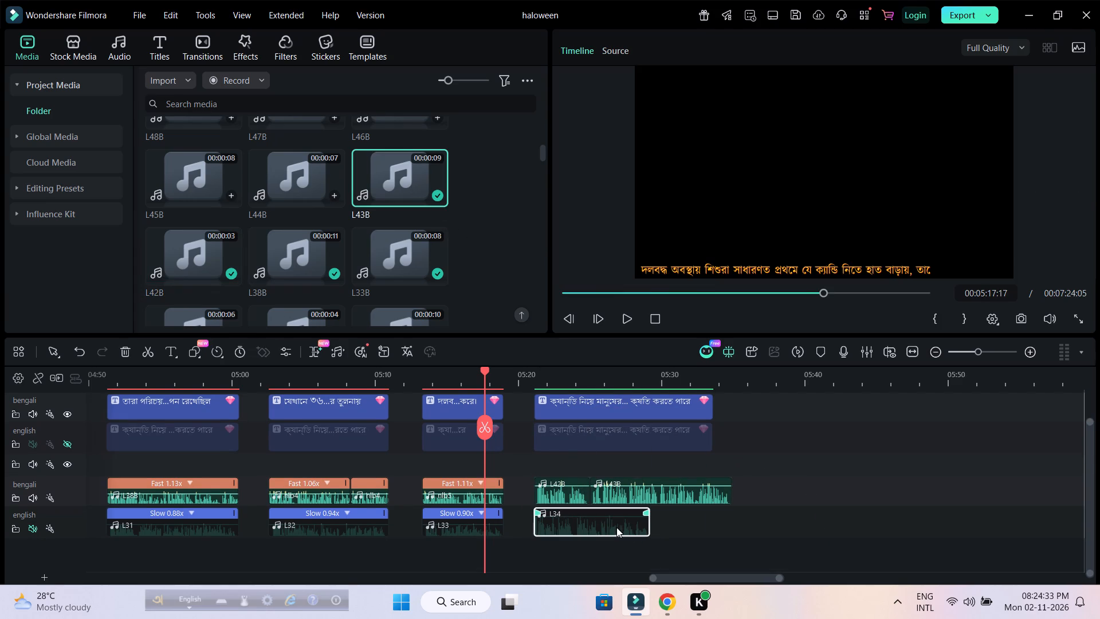
{"action": "left_click", "coordinate": [459, 109]}
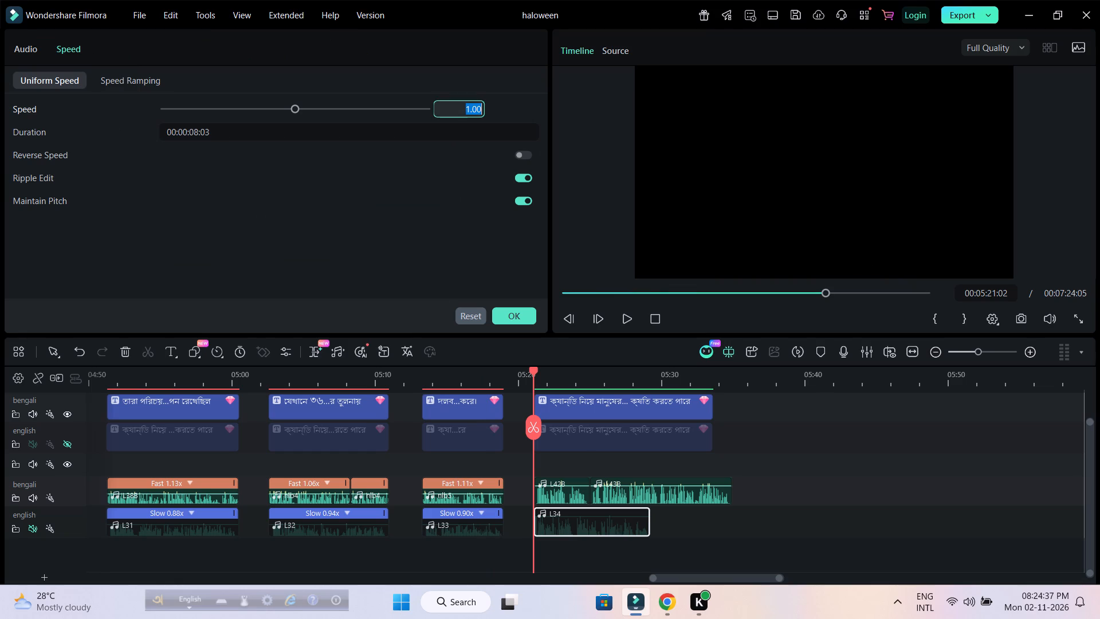
{"action": "type", "text": ".90"}
{"action": "key", "text": "Return"}
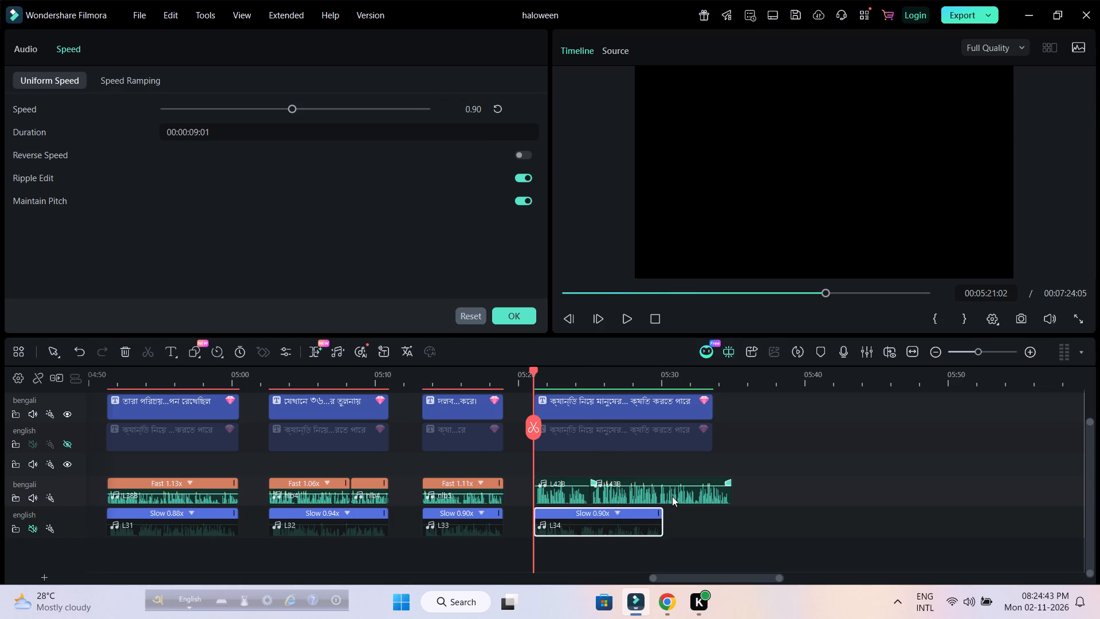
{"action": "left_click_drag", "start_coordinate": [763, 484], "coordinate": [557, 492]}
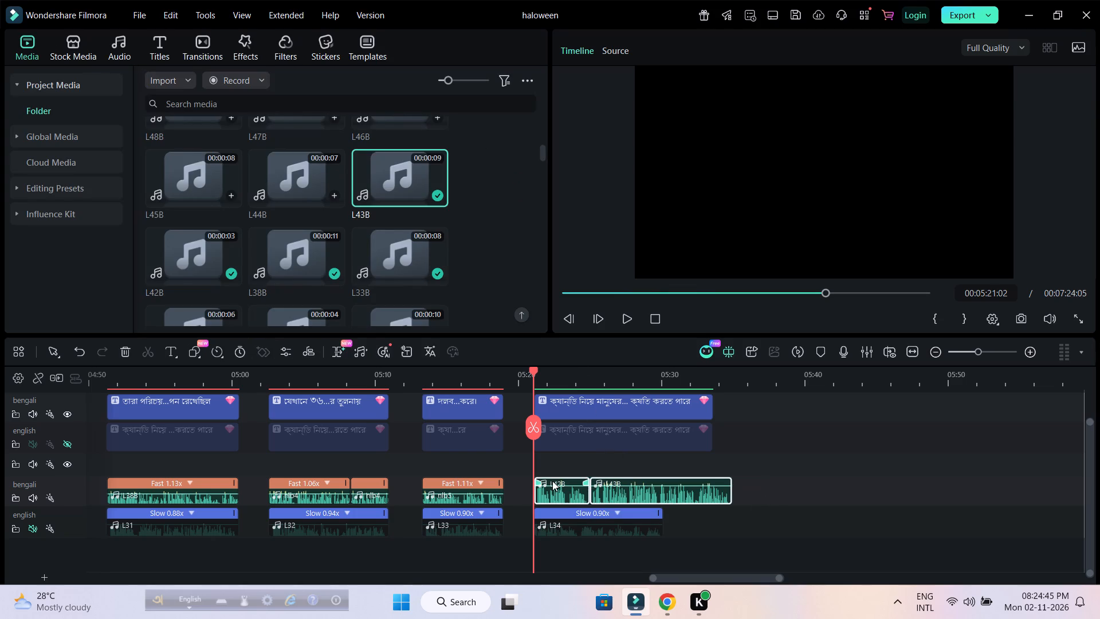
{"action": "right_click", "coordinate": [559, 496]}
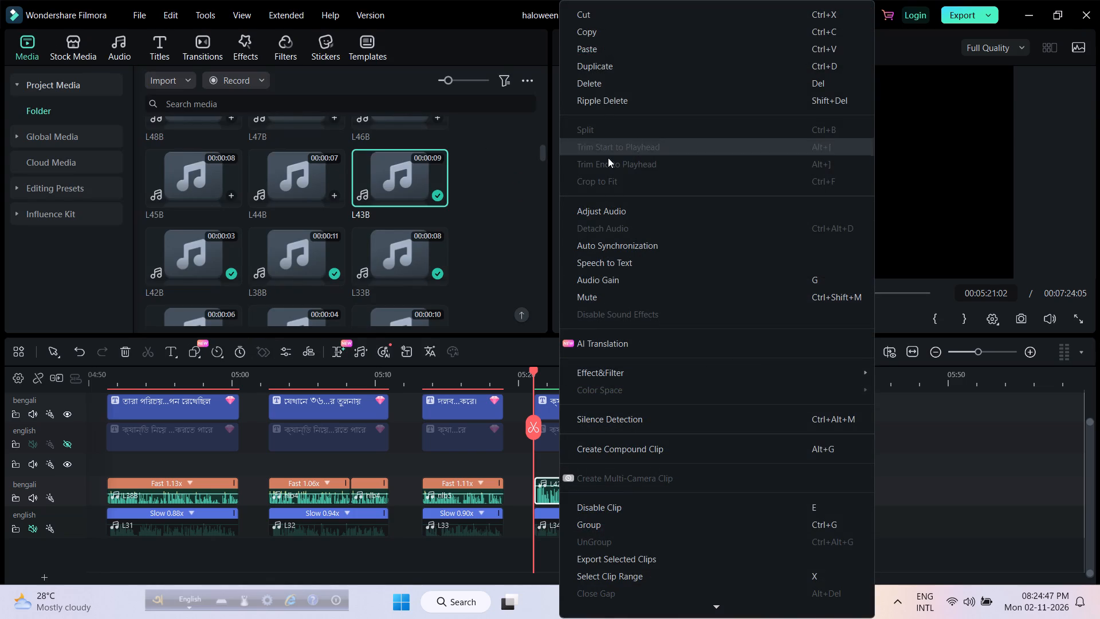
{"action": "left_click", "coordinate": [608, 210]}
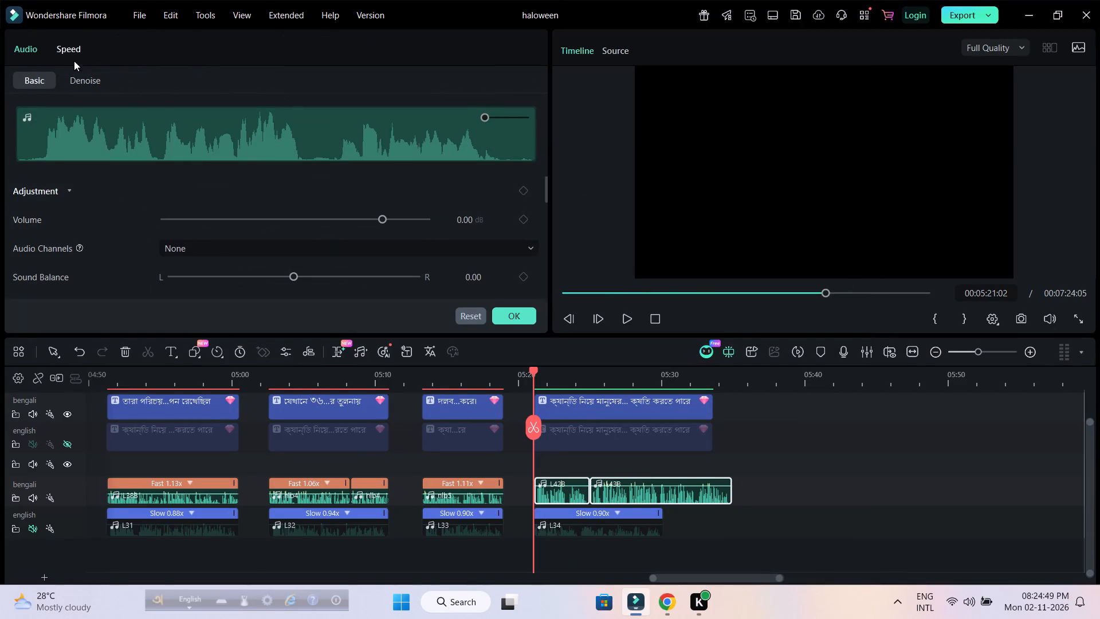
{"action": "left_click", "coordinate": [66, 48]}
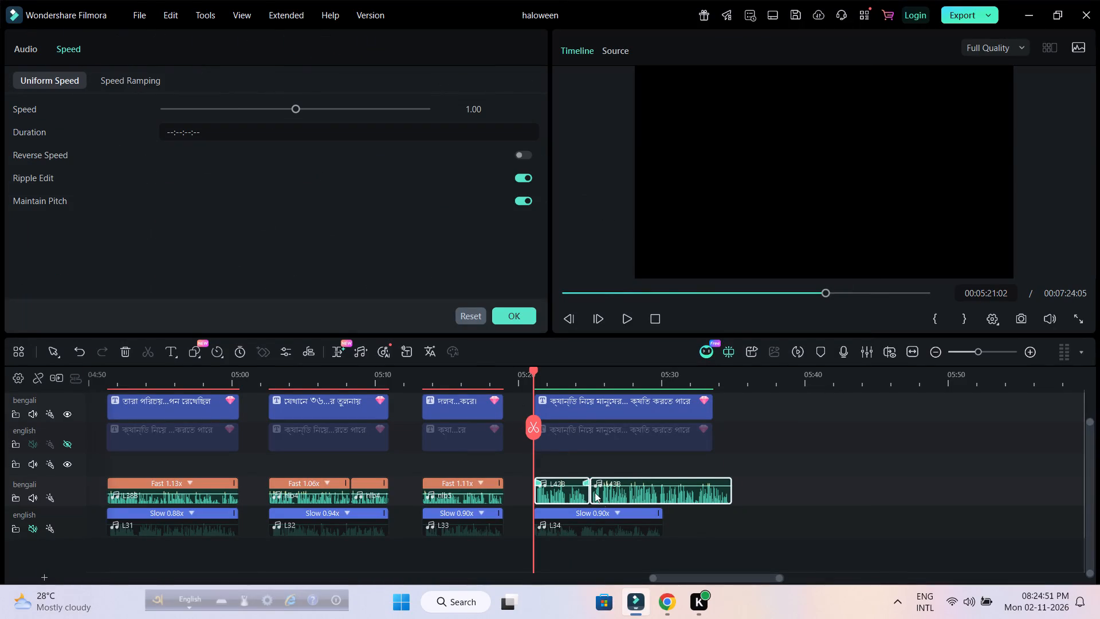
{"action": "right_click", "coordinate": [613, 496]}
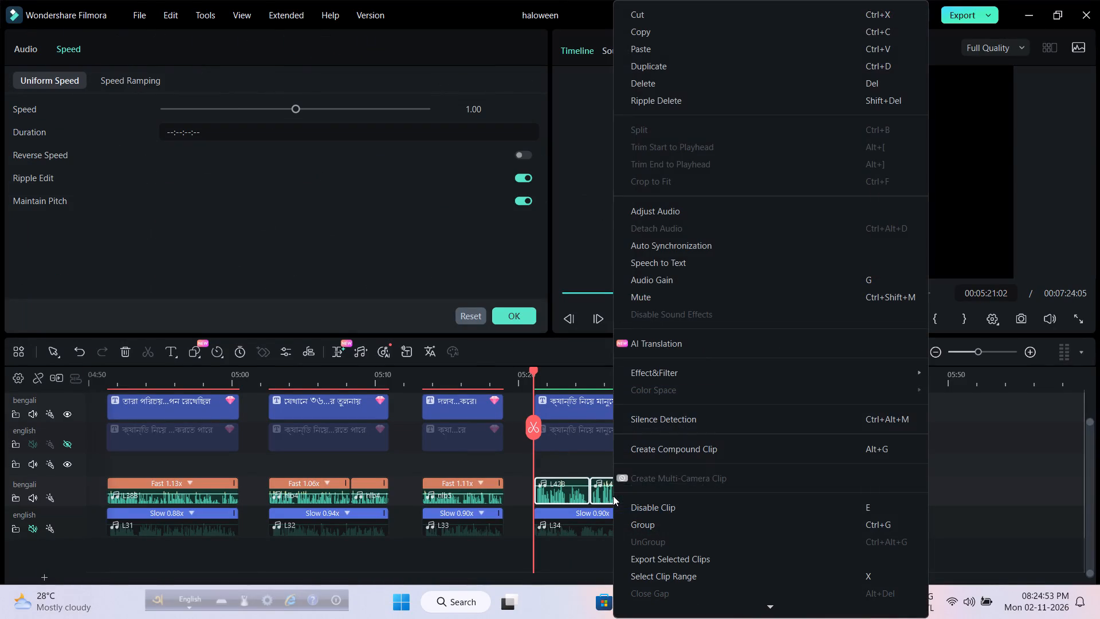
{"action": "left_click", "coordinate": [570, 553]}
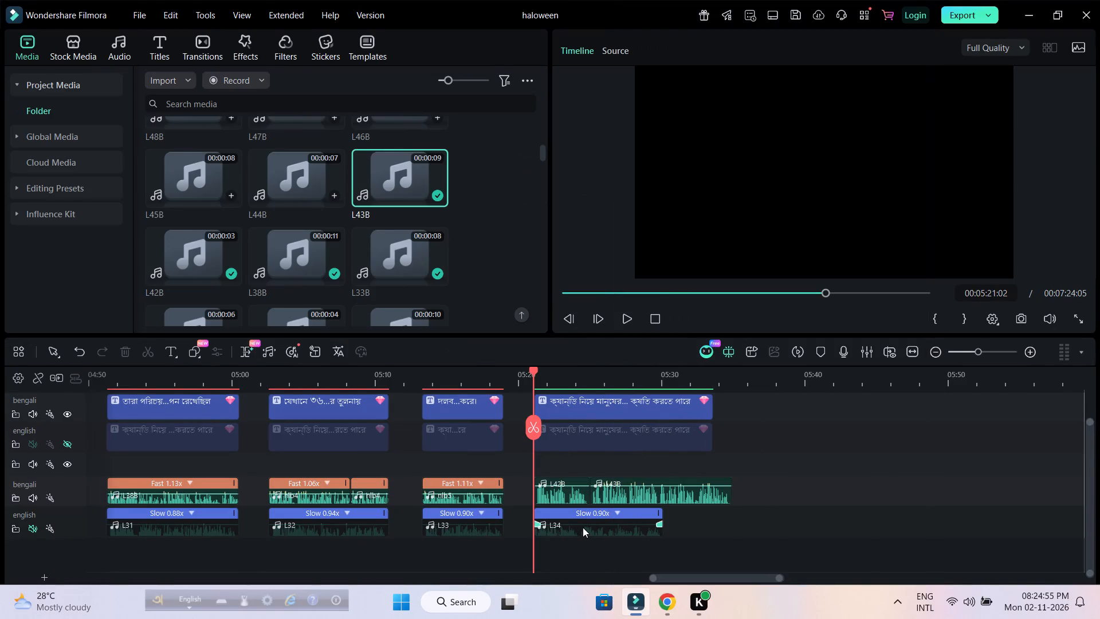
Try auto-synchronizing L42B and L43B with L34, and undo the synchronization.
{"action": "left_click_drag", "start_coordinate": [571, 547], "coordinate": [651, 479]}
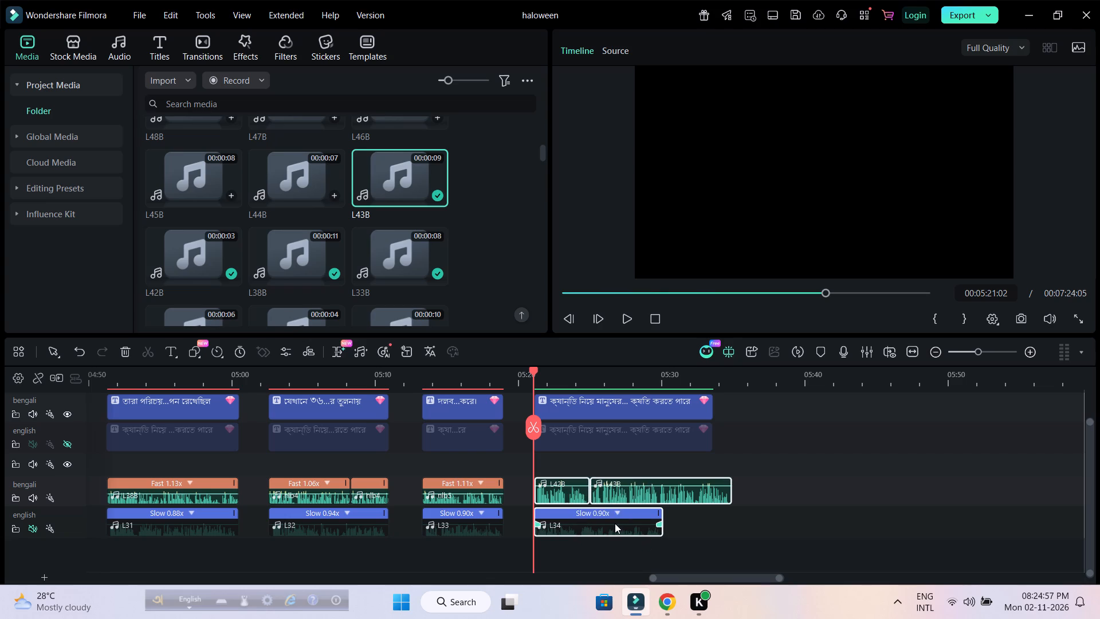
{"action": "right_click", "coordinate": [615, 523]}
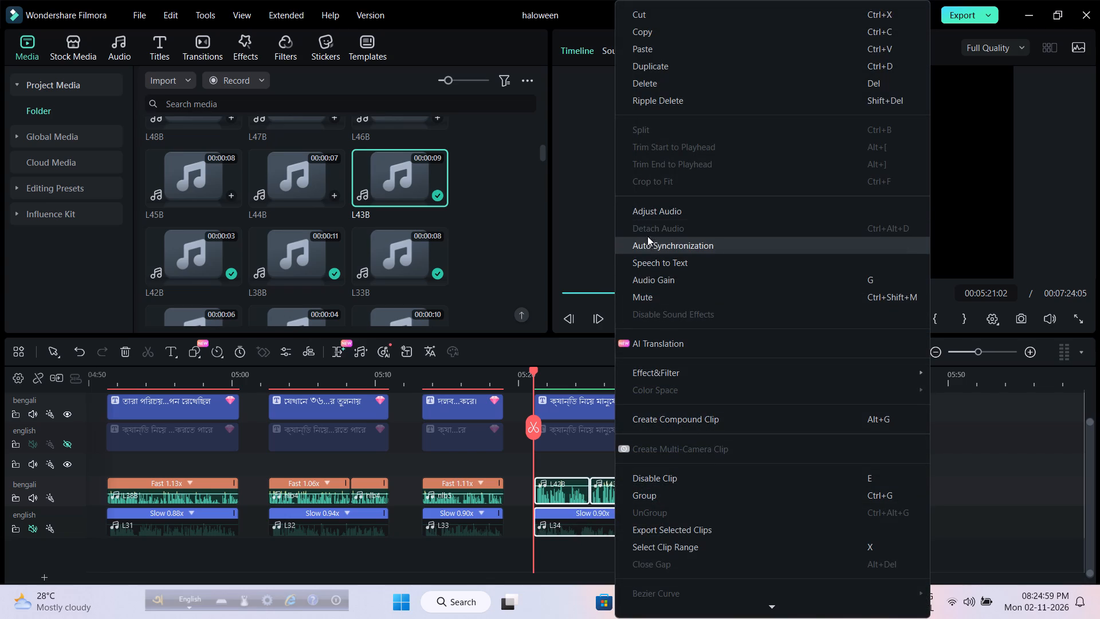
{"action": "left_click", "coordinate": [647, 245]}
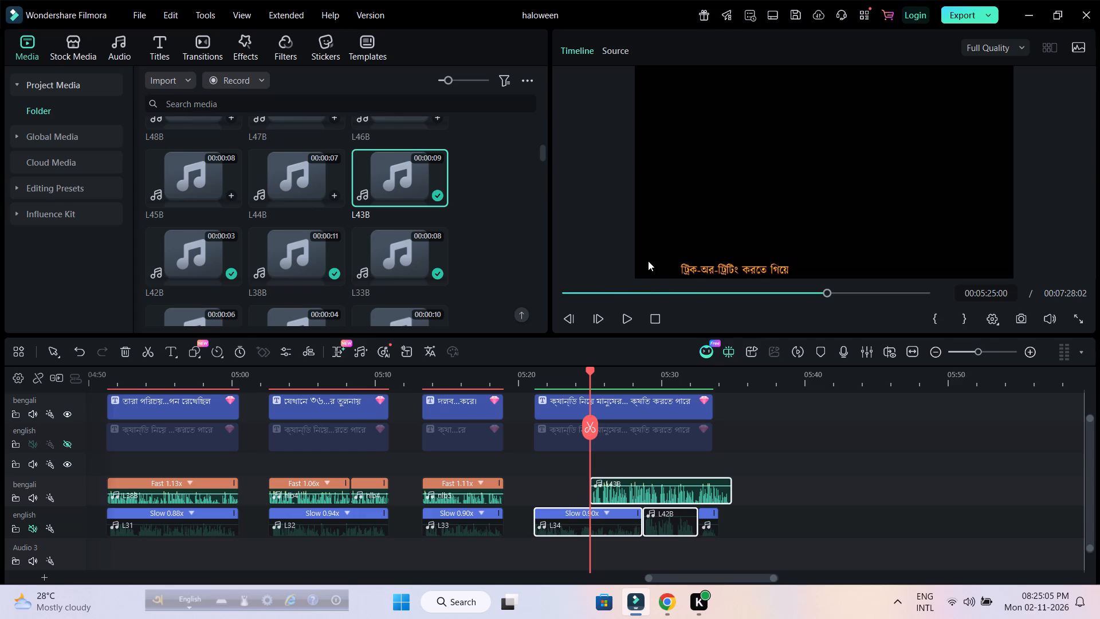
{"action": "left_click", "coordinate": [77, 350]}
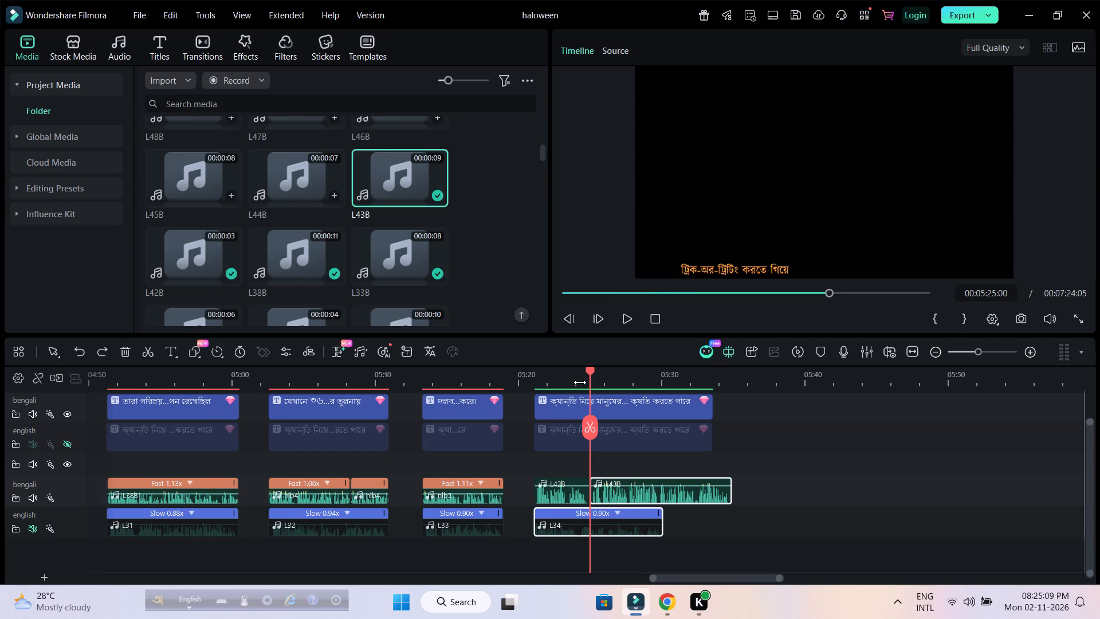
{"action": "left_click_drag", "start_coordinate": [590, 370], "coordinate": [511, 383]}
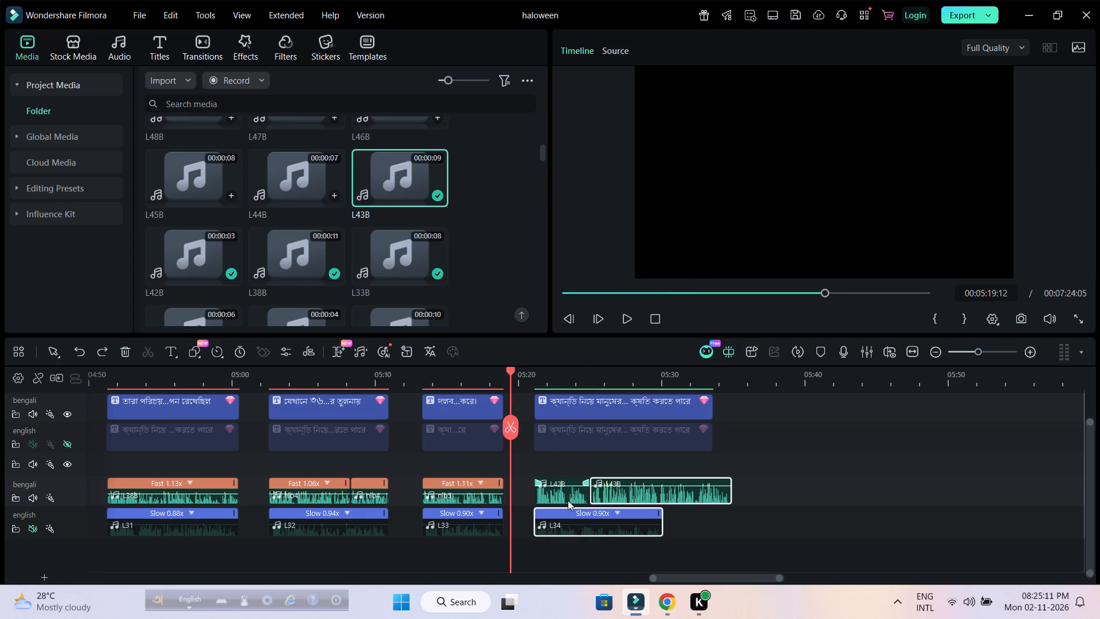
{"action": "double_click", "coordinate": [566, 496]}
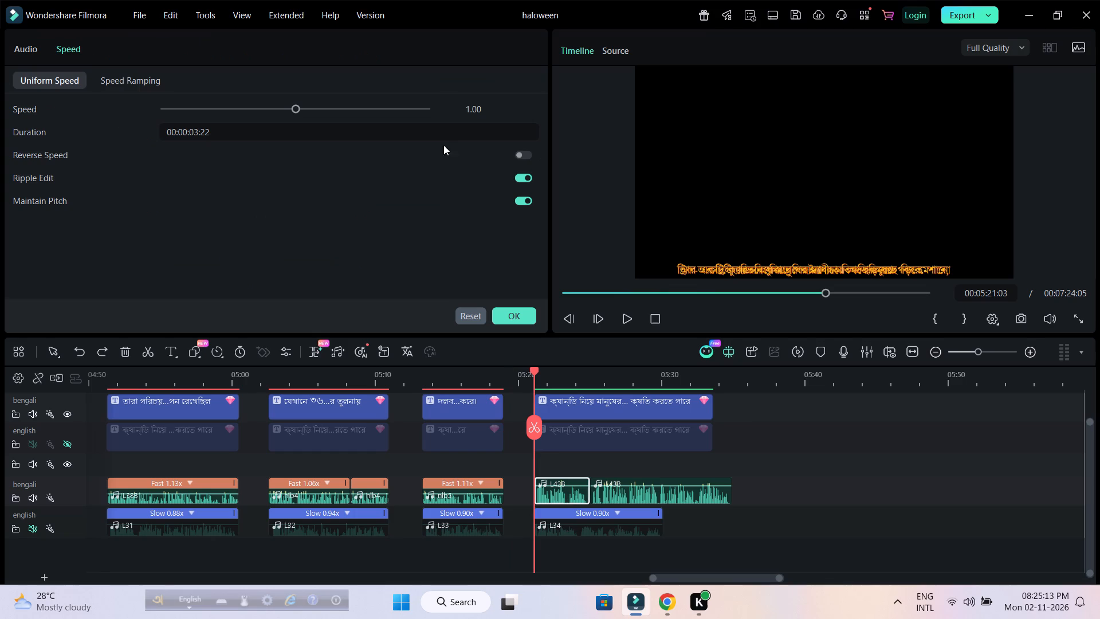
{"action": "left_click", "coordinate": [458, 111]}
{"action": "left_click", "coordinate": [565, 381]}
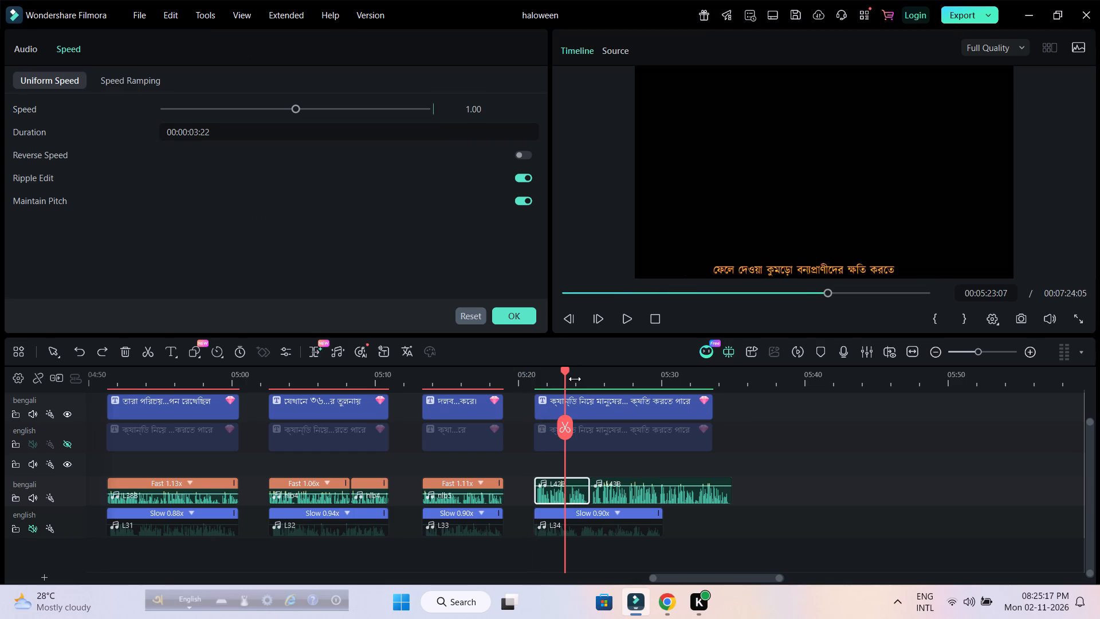
Trim the silent beginning off L42B so that it starts at about 00:05:21:08.
{"action": "left_click_drag", "start_coordinate": [576, 379], "coordinate": [988, 381]}
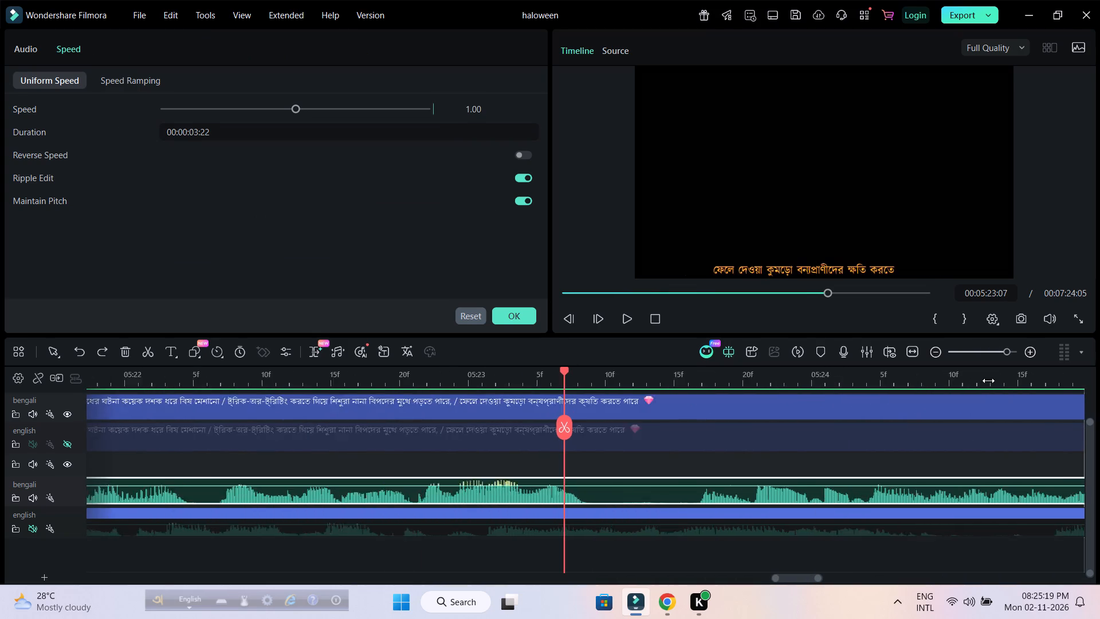
{"action": "left_click_drag", "start_coordinate": [988, 381], "coordinate": [906, 381]}
{"action": "left_click", "coordinate": [242, 379]}
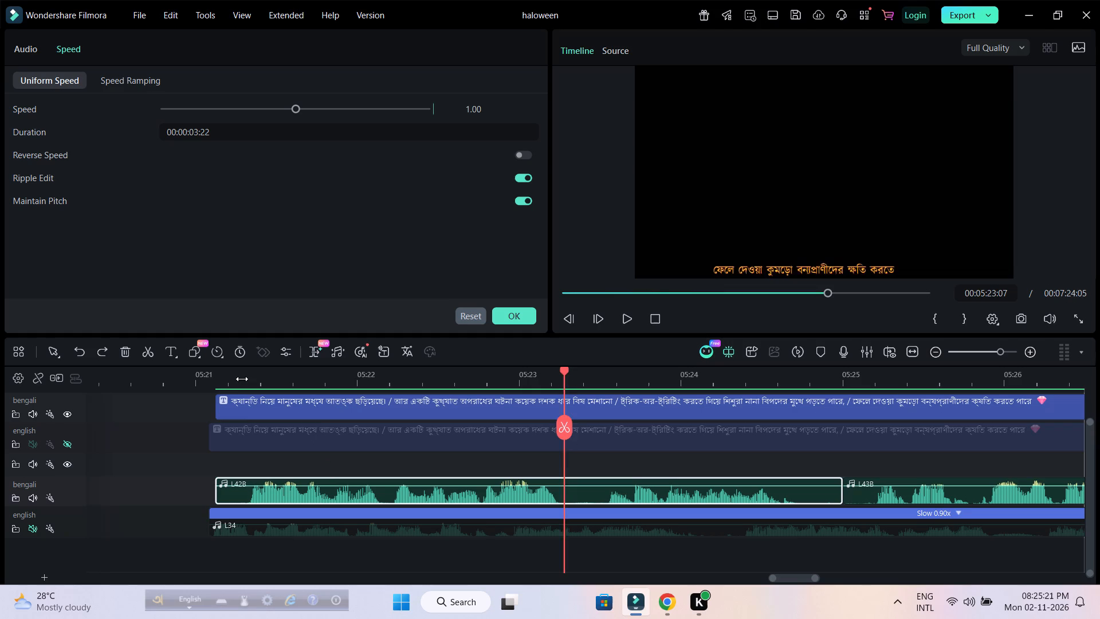
{"action": "left_click_drag", "start_coordinate": [262, 381], "coordinate": [806, 425]}
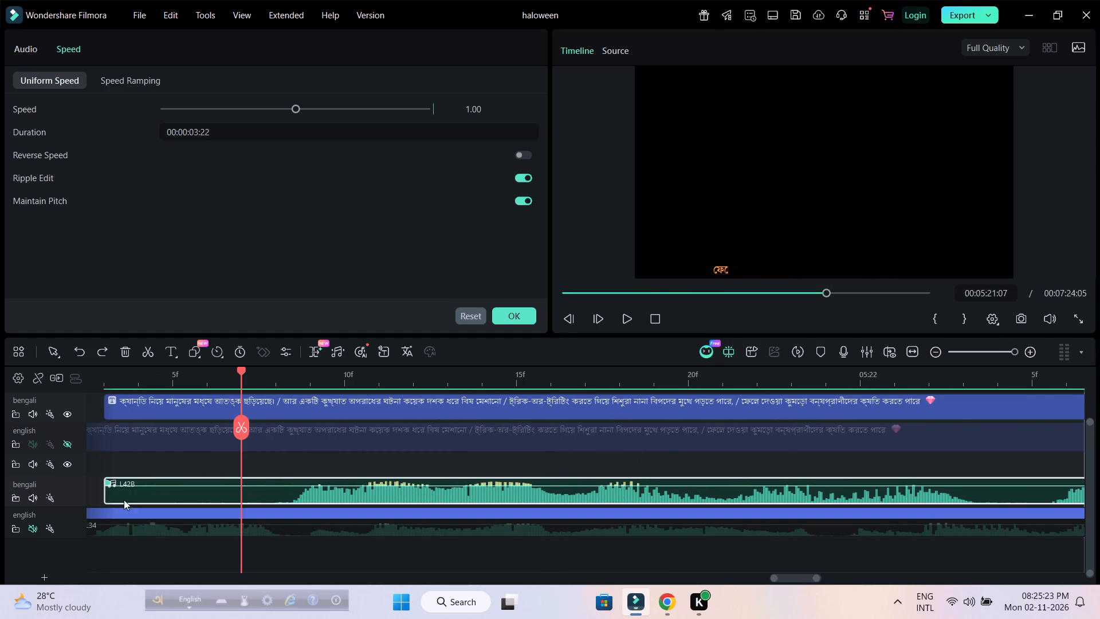
{"action": "left_click_drag", "start_coordinate": [106, 493], "coordinate": [268, 496]}
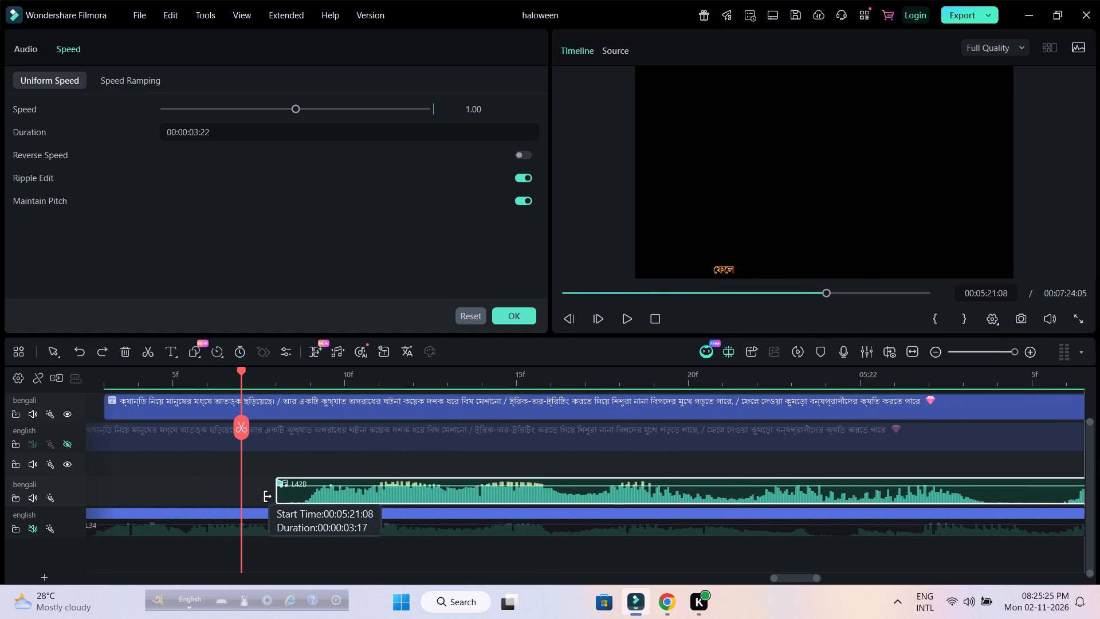
{"action": "left_click_drag", "start_coordinate": [268, 496], "coordinate": [280, 498]}
Align the starts of L34 and the English and Bengali subtitle clips above it with the trimmed start of L42B.
{"action": "left_click_drag", "start_coordinate": [276, 530], "coordinate": [407, 528]}
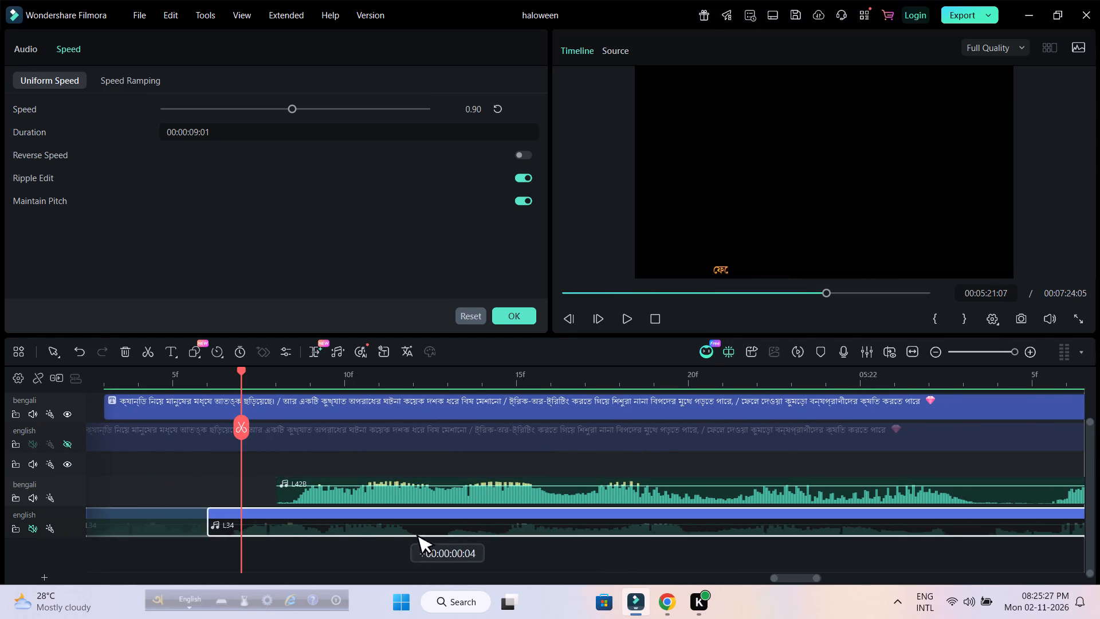
{"action": "left_click_drag", "start_coordinate": [407, 528], "coordinate": [489, 522]}
{"action": "left_click_drag", "start_coordinate": [331, 437], "coordinate": [473, 455]}
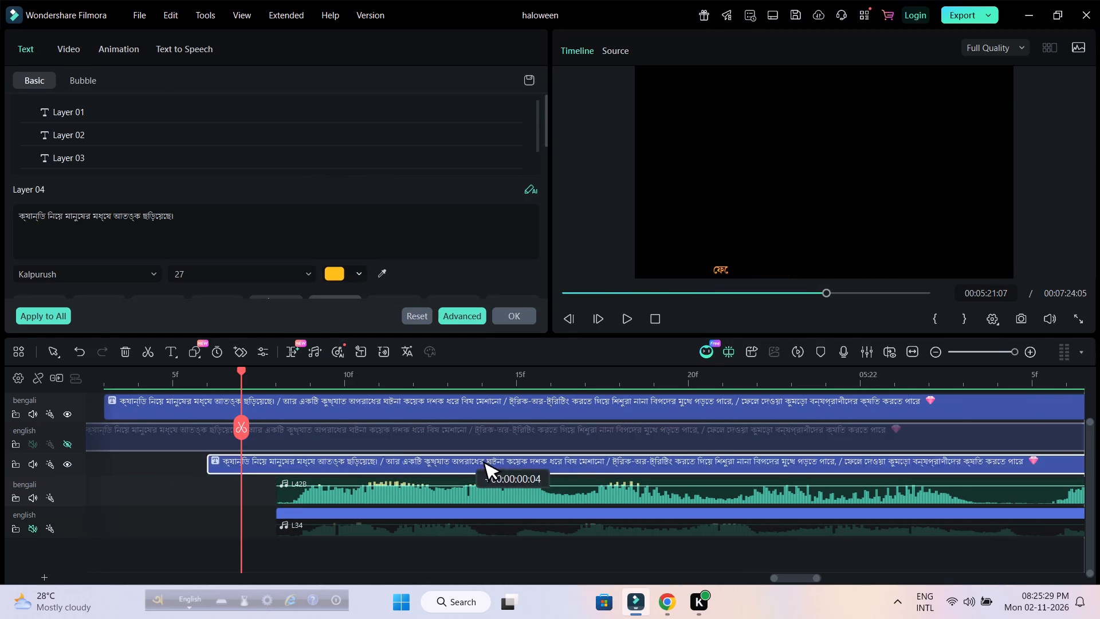
{"action": "left_click_drag", "start_coordinate": [473, 455], "coordinate": [535, 440]}
{"action": "left_click_drag", "start_coordinate": [441, 405], "coordinate": [618, 406]}
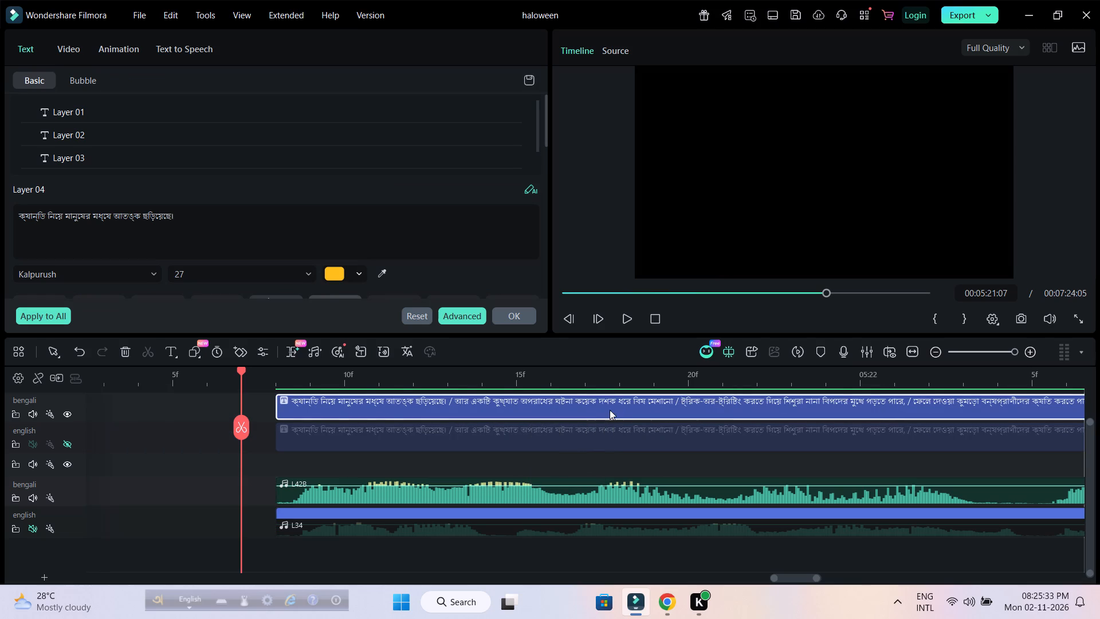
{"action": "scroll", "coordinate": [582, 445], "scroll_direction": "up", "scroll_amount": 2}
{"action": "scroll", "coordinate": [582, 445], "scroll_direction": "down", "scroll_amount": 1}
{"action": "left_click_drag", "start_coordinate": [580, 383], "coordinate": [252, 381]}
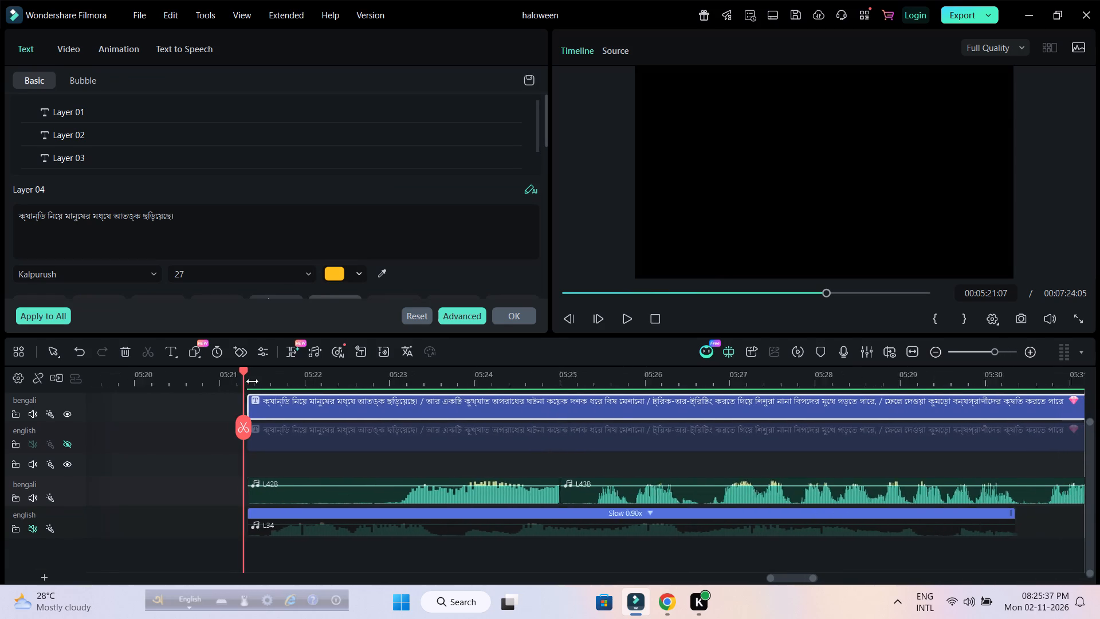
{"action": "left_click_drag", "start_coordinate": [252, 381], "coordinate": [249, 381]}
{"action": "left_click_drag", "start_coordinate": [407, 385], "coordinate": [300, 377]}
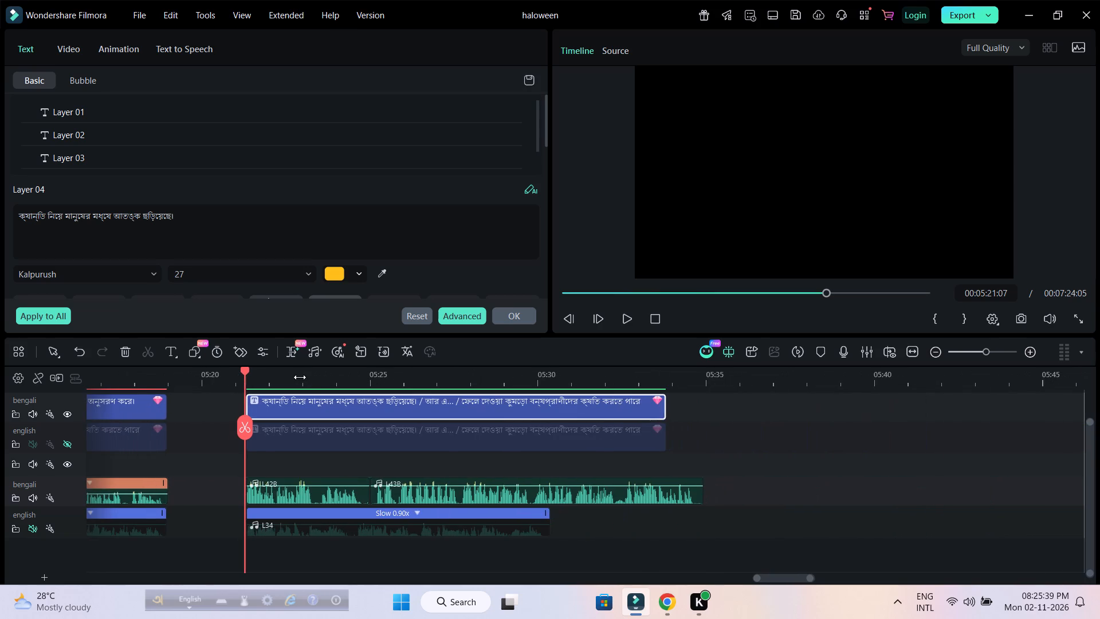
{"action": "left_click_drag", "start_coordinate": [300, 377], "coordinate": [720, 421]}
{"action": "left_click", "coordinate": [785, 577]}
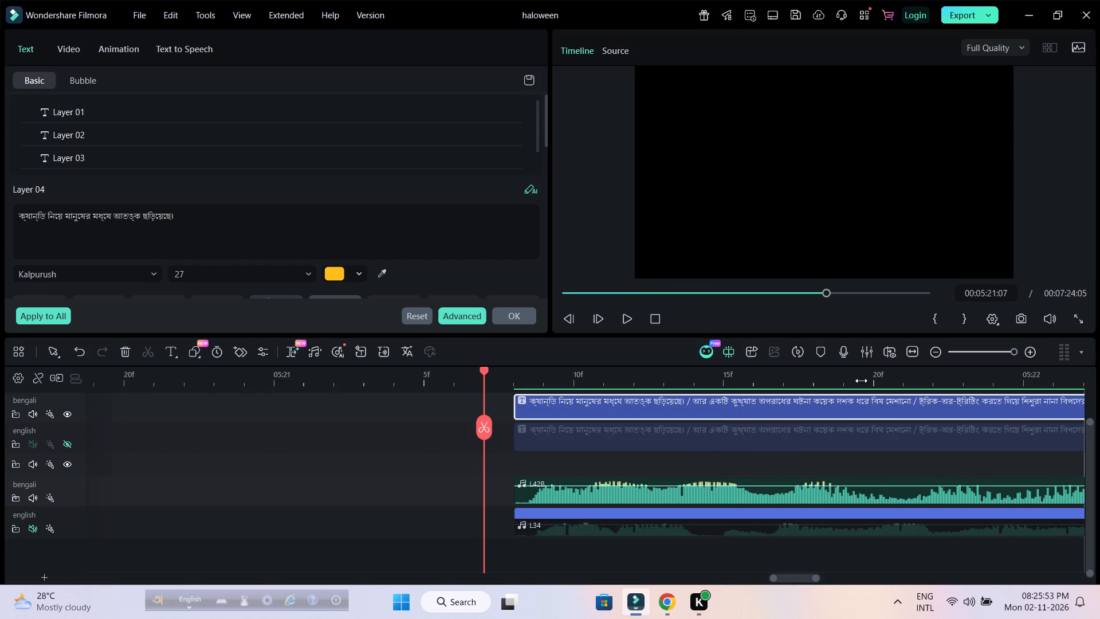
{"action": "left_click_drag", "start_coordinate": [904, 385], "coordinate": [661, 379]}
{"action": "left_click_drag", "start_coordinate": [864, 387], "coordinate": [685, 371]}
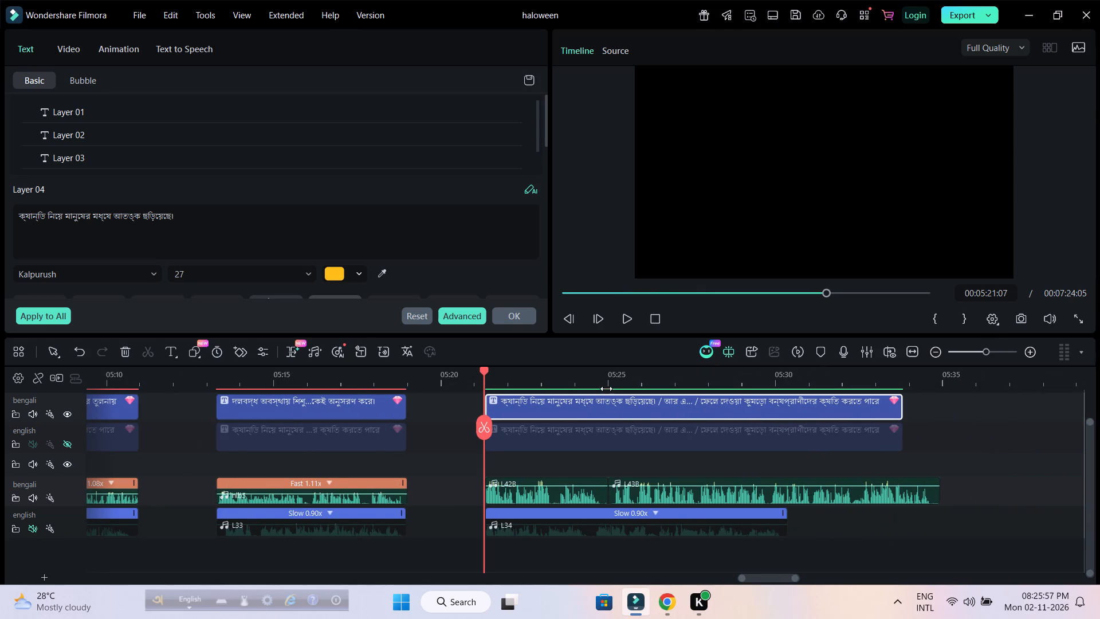
Trim the silent end of L42B and silent start of L43B, and move L43B directly against the end of L42B.
{"action": "left_click", "coordinate": [611, 381]}
{"action": "left_click_drag", "start_coordinate": [598, 378], "coordinate": [714, 398]}
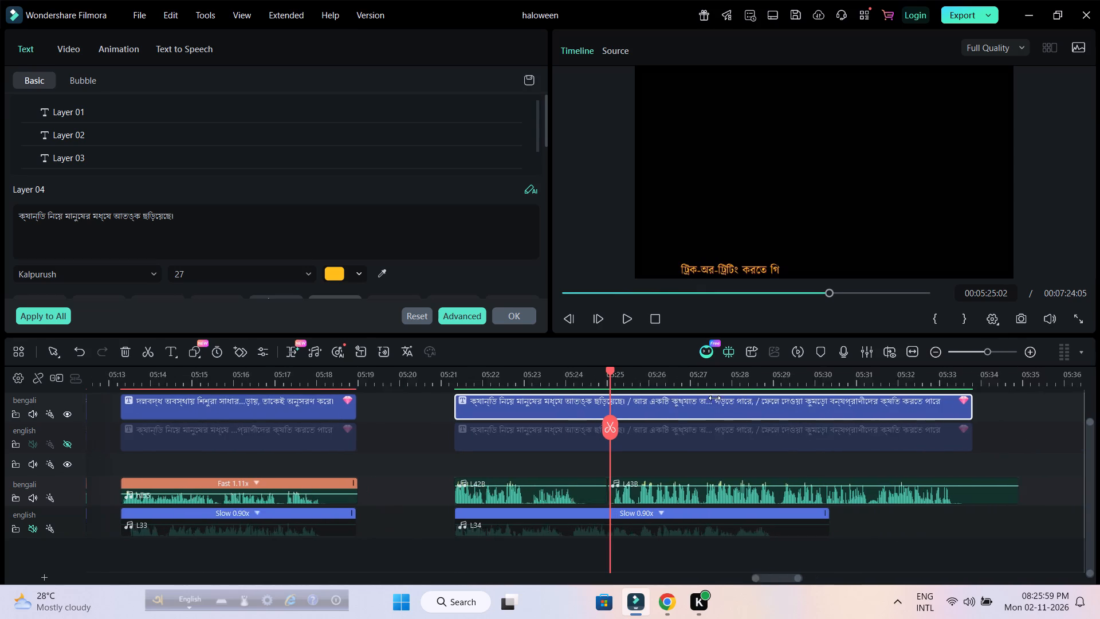
{"action": "left_click_drag", "start_coordinate": [714, 398], "coordinate": [1055, 407]}
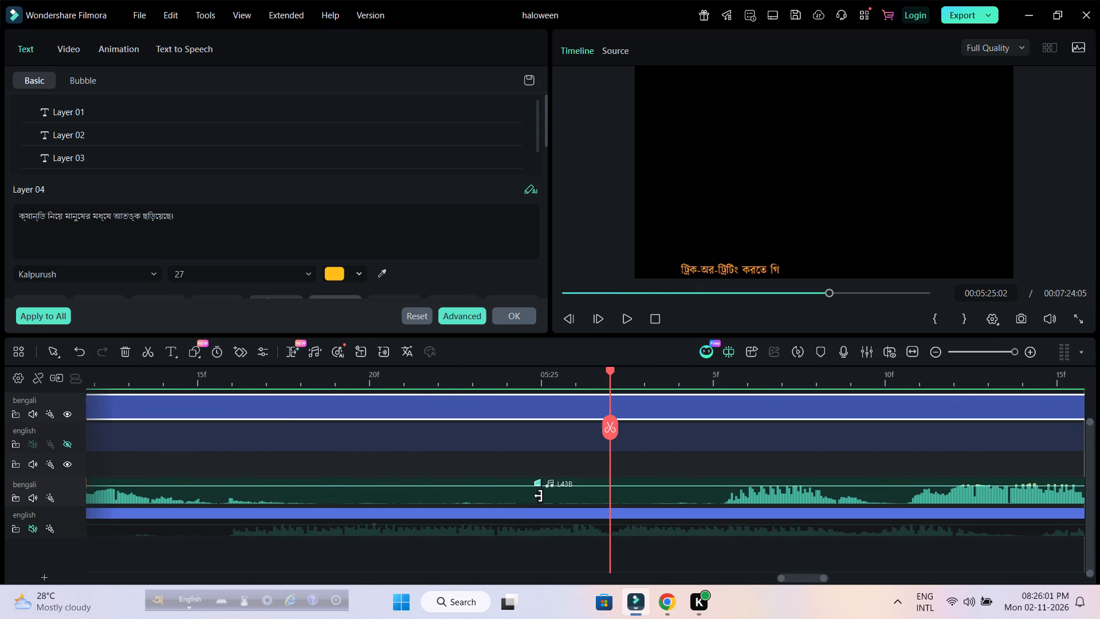
{"action": "left_click_drag", "start_coordinate": [539, 496], "coordinate": [278, 493]}
{"action": "left_click_drag", "start_coordinate": [546, 498], "coordinate": [640, 504]}
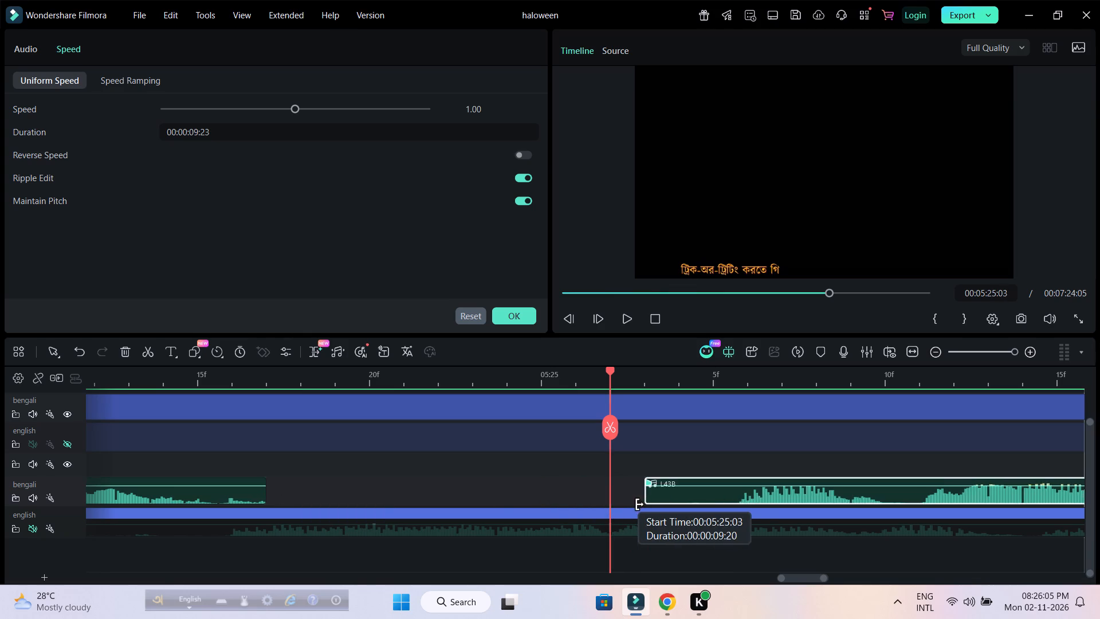
{"action": "left_click_drag", "start_coordinate": [640, 504], "coordinate": [710, 502]}
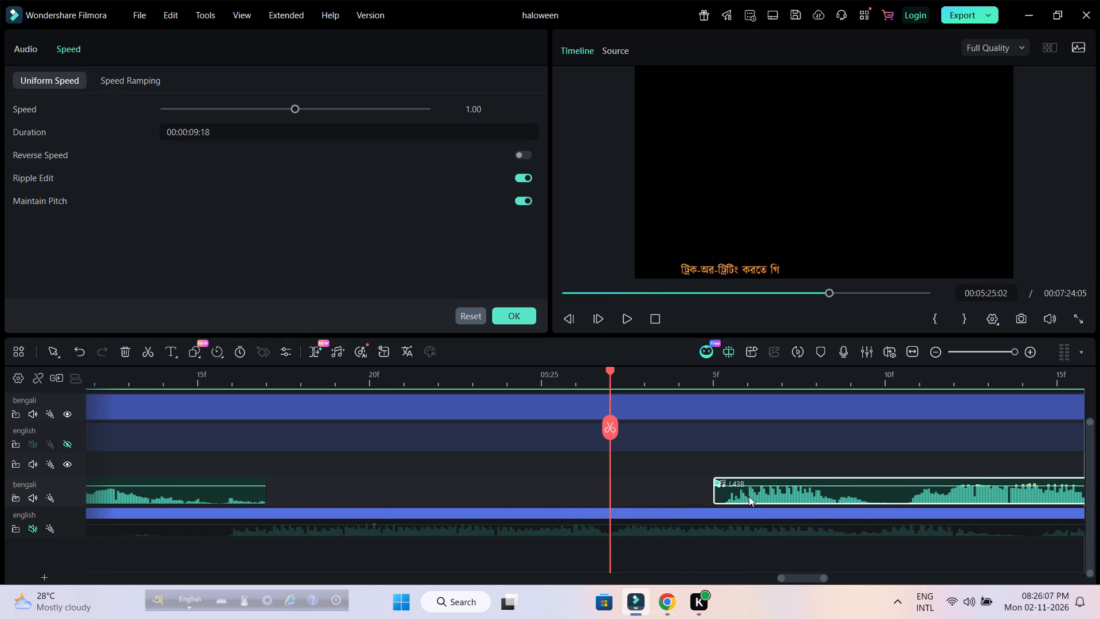
{"action": "left_click_drag", "start_coordinate": [767, 493], "coordinate": [325, 489]}
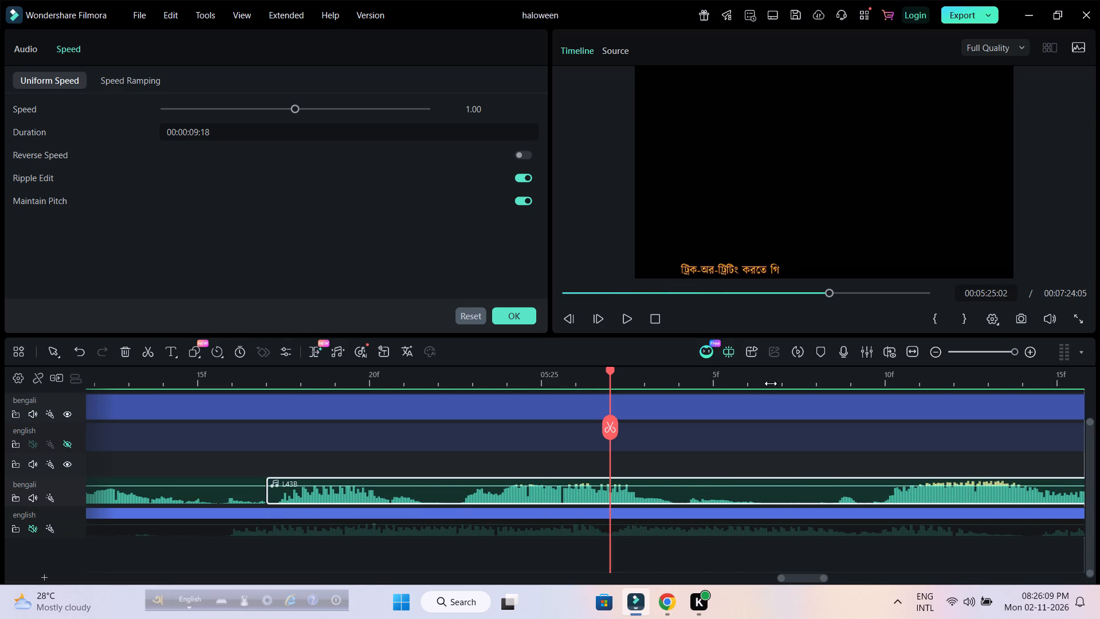
Set the speed of the Bengali audio clips L42B and L43B to 1.10.
{"action": "left_click_drag", "start_coordinate": [777, 381], "coordinate": [342, 382]}
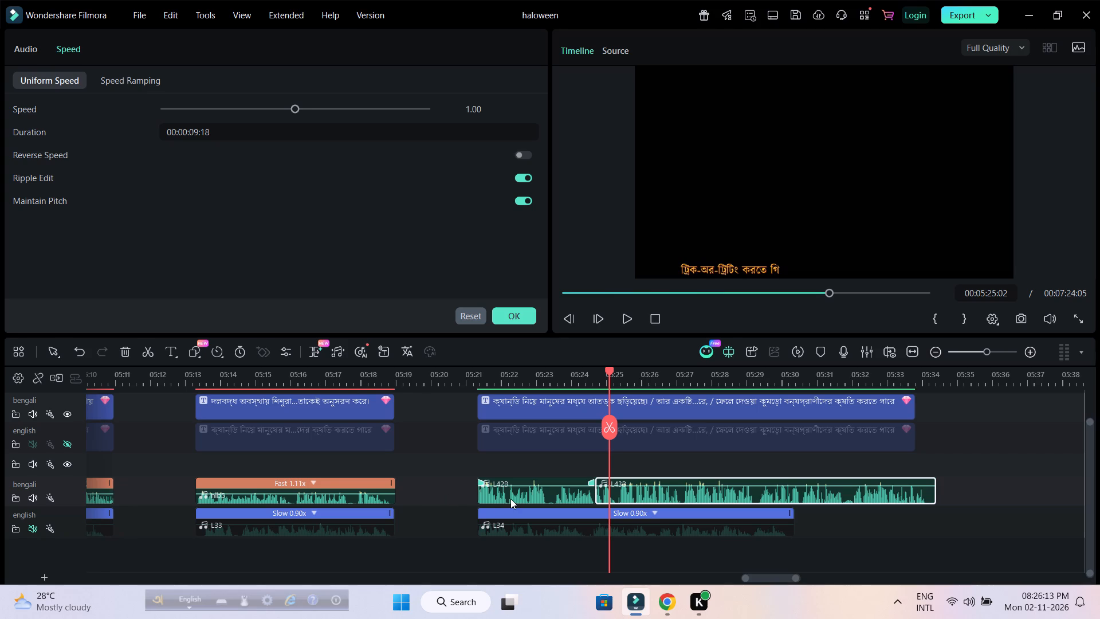
{"action": "double_click", "coordinate": [510, 499]}
{"action": "left_click", "coordinate": [470, 107]}
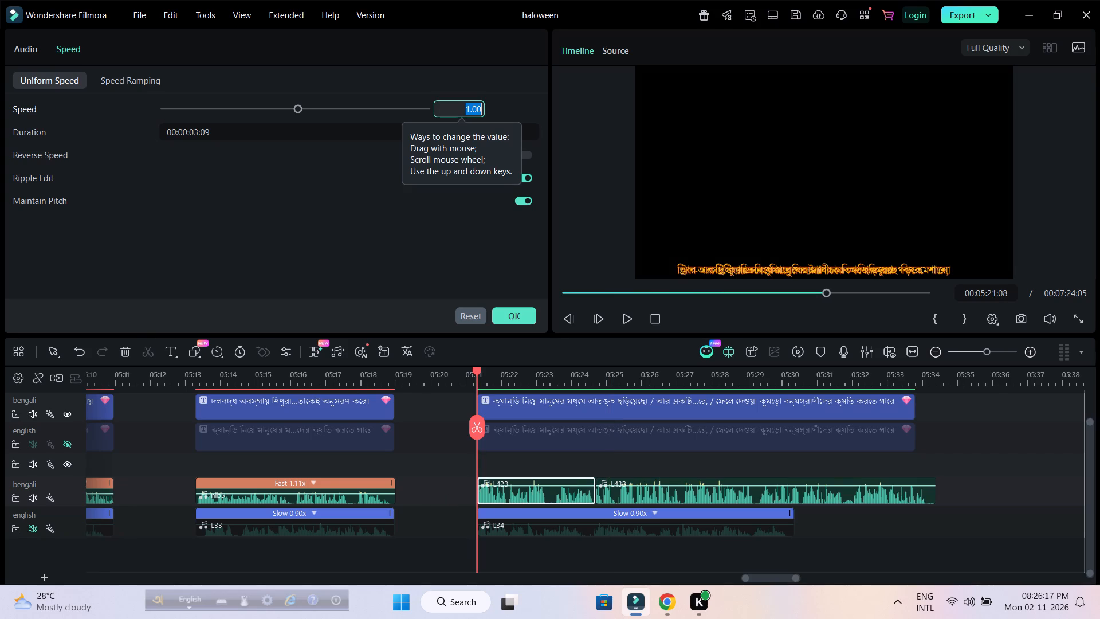
{"action": "type", "text": "1.1"}
{"action": "key", "text": "Return"}
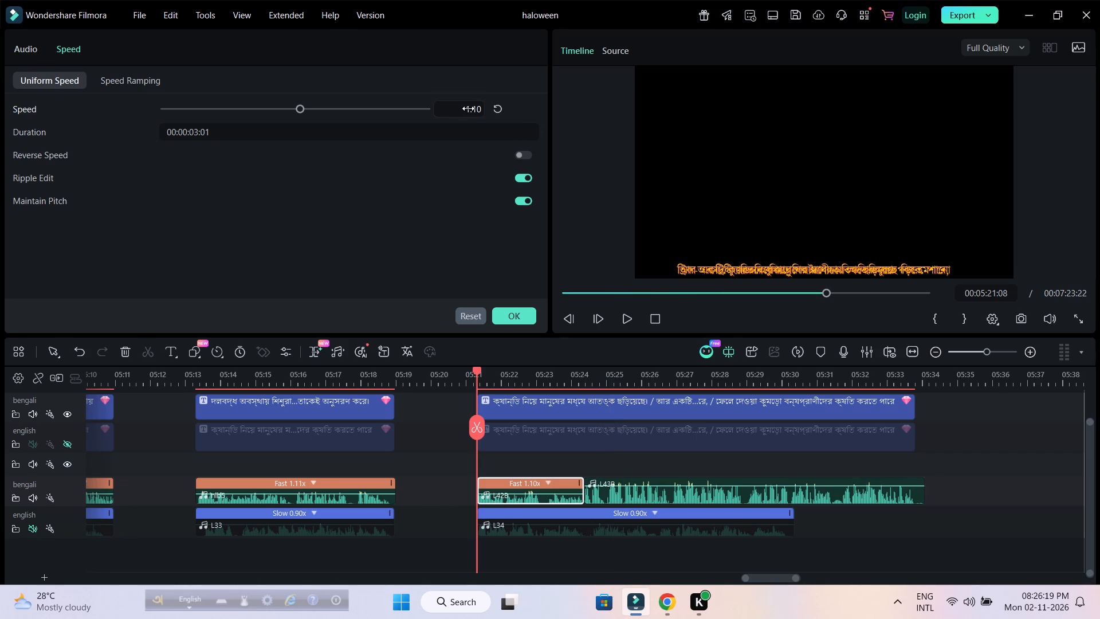
{"action": "double_click", "coordinate": [700, 492]}
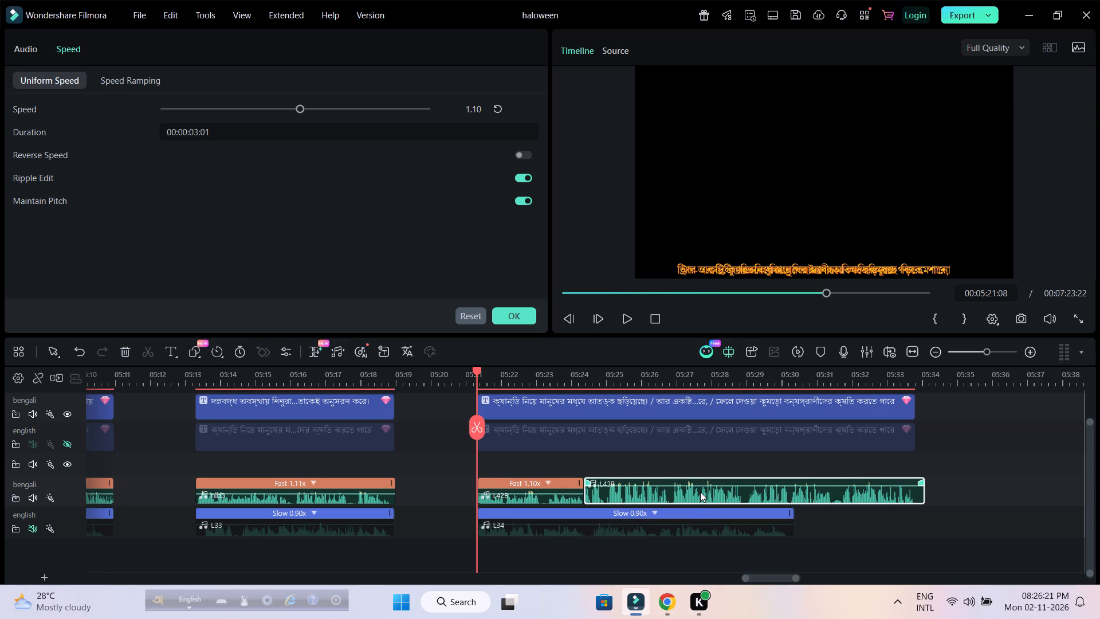
{"action": "left_click", "coordinate": [466, 106]}
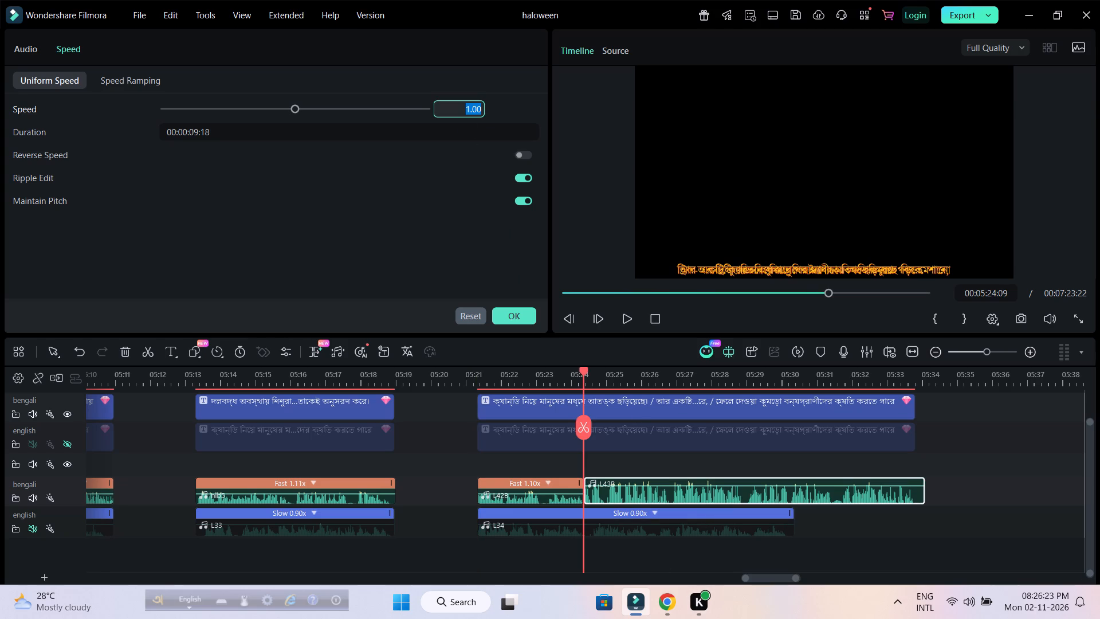
{"action": "type", "text": "1.1"}
{"action": "key", "text": "Return"}
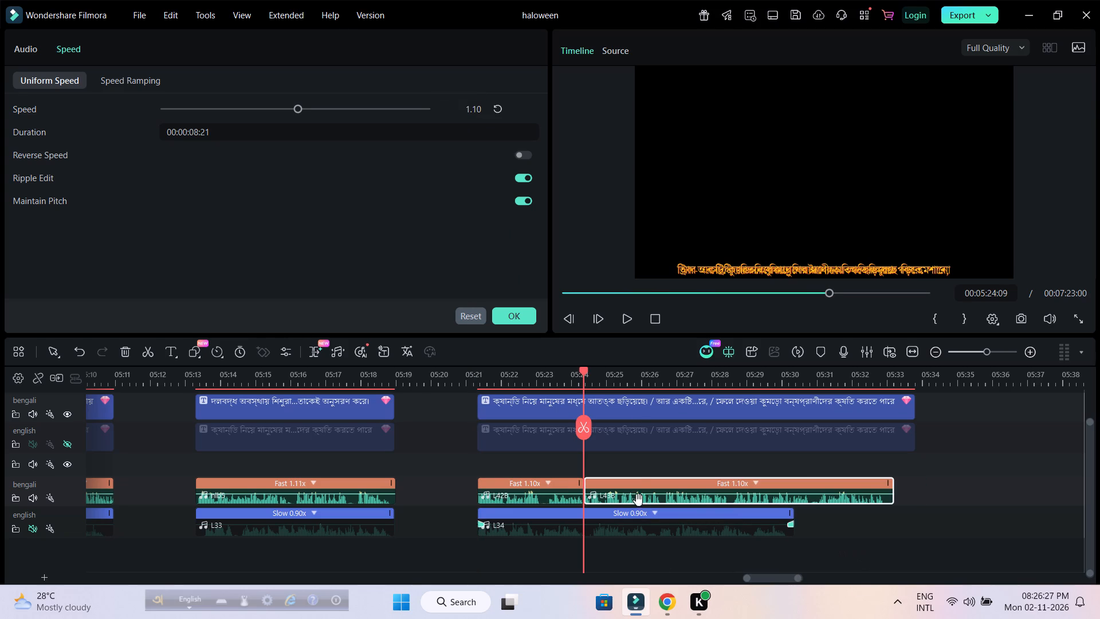
Split L42B at 00:05:23:02 and shift its first part later to overwrite the silent beginning of the second part.
{"action": "left_click", "coordinate": [543, 379]}
{"action": "left_click_drag", "start_coordinate": [549, 383], "coordinate": [551, 383]}
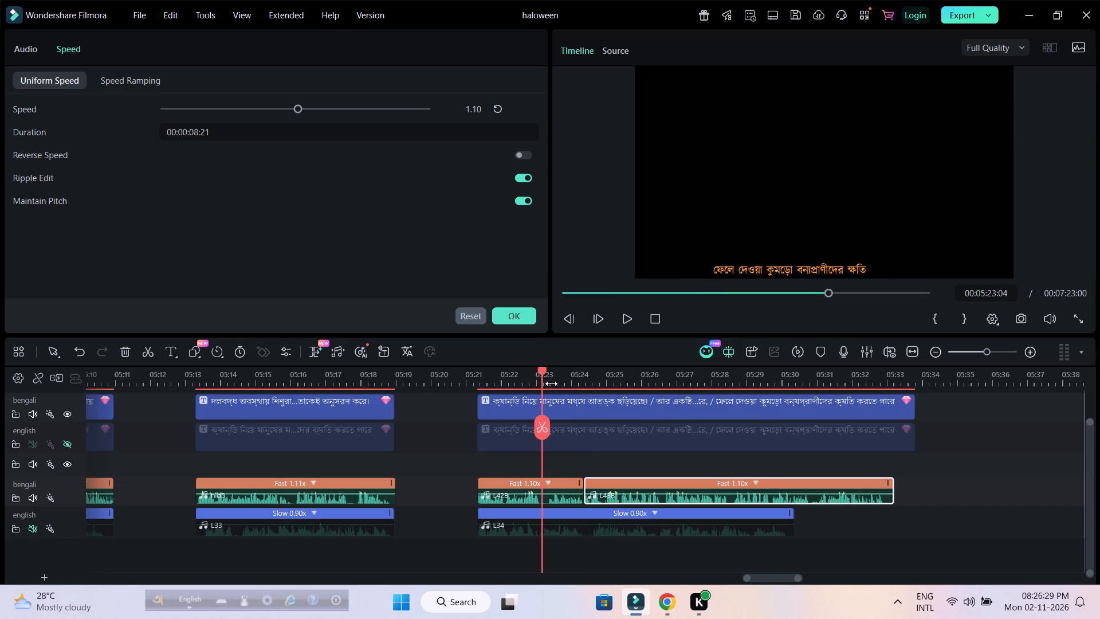
{"action": "left_click_drag", "start_coordinate": [551, 383], "coordinate": [1099, 397]}
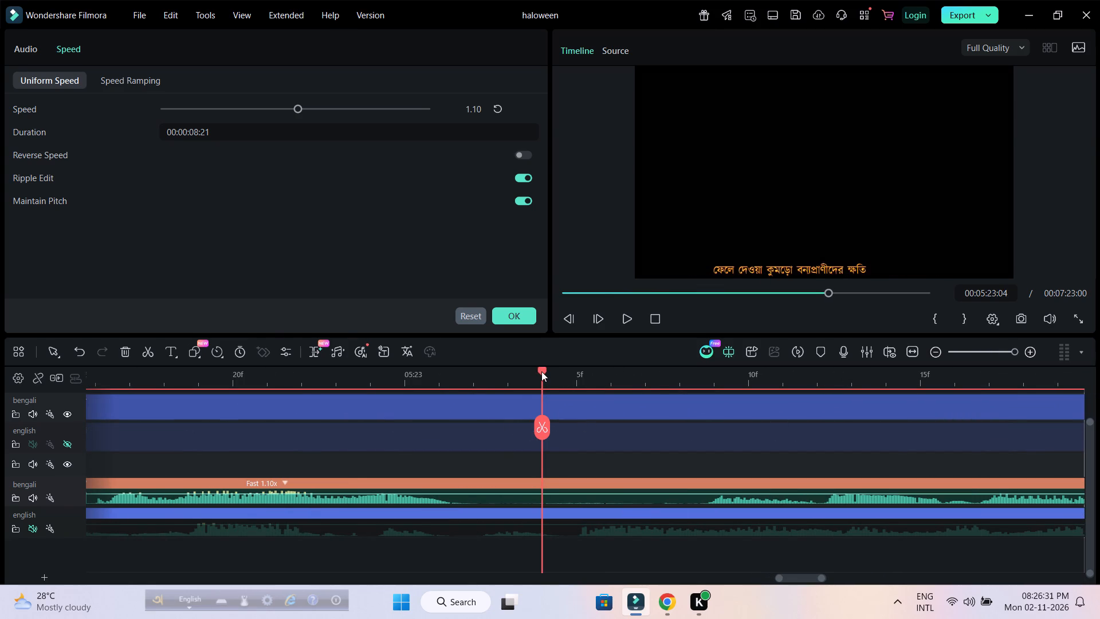
{"action": "left_click_drag", "start_coordinate": [541, 371], "coordinate": [473, 390]}
{"action": "left_click", "coordinate": [514, 500]}
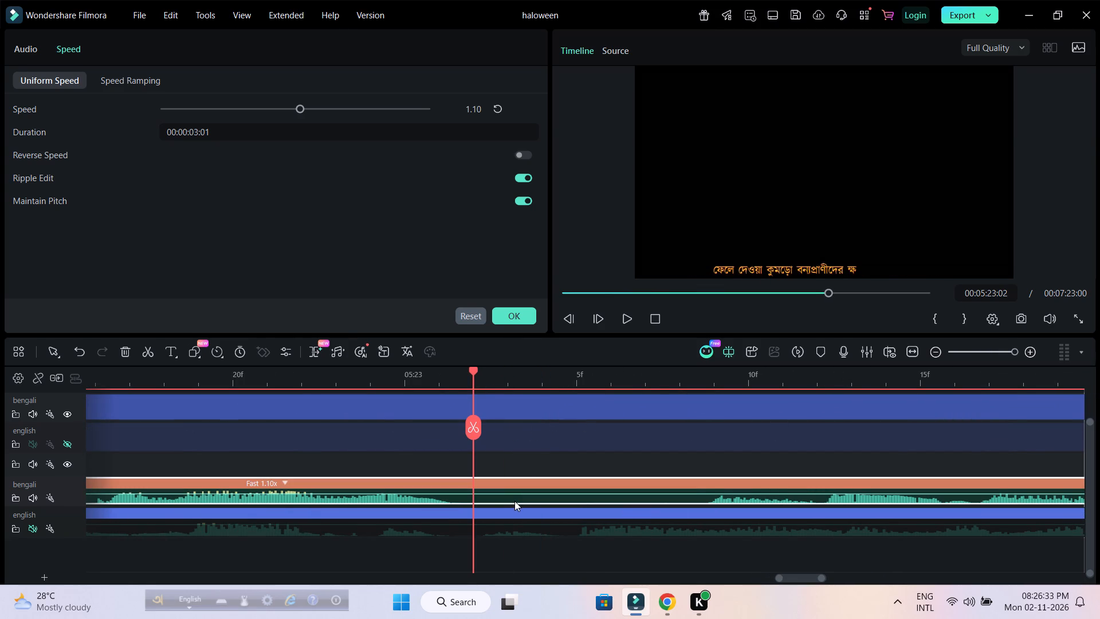
{"action": "left_click", "coordinate": [474, 431]}
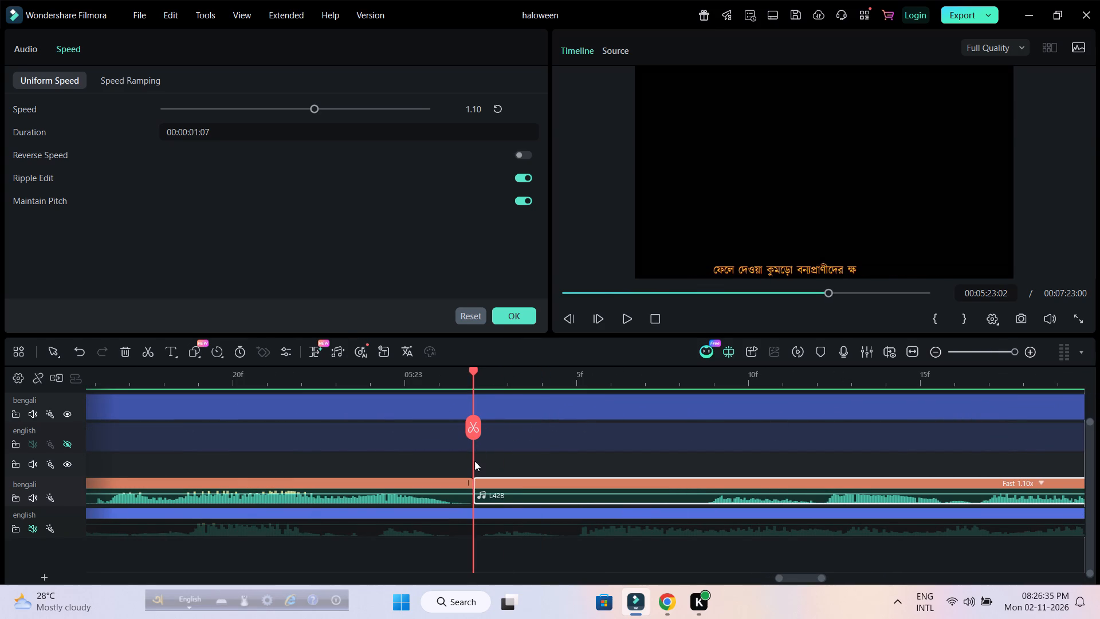
{"action": "left_click_drag", "start_coordinate": [436, 497], "coordinate": [664, 499]}
{"action": "left_click", "coordinate": [704, 467]}
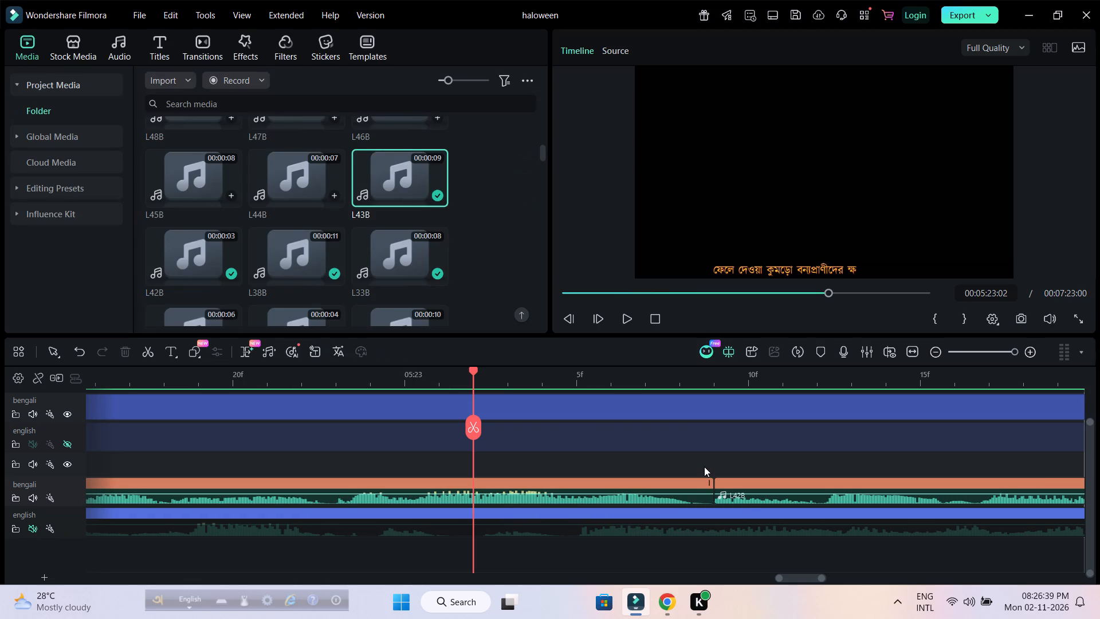
Realign the first part of L42B with the start of L34, and place its second part and L43B behind it without gaps.
{"action": "left_click_drag", "start_coordinate": [694, 385], "coordinate": [395, 382]}
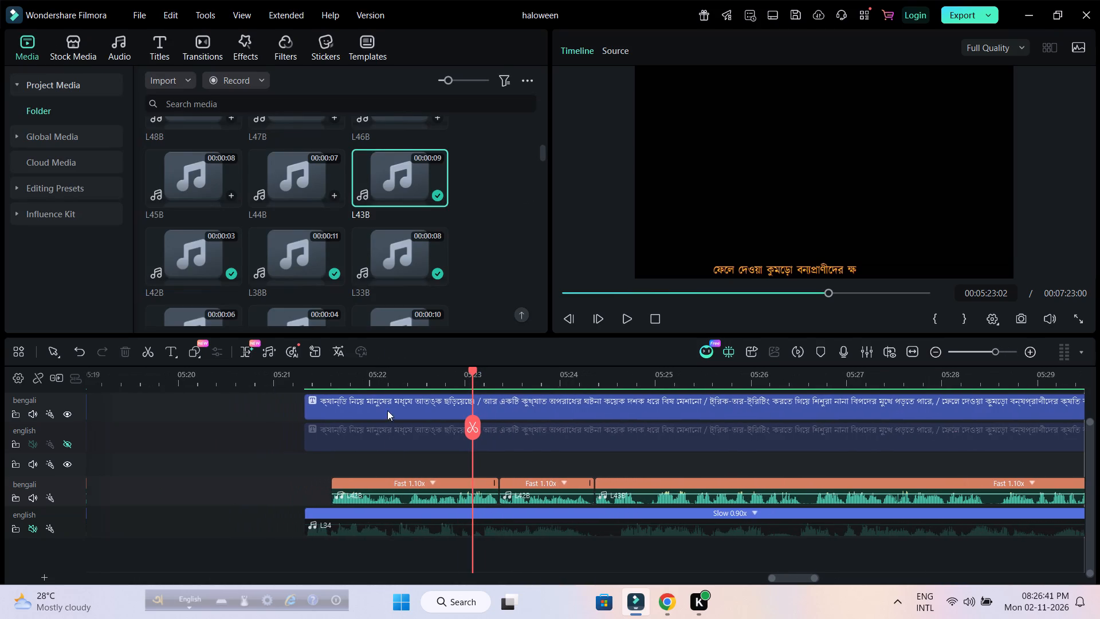
{"action": "left_click_drag", "start_coordinate": [427, 499], "coordinate": [402, 498]}
{"action": "left_click_drag", "start_coordinate": [572, 497], "coordinate": [551, 497]}
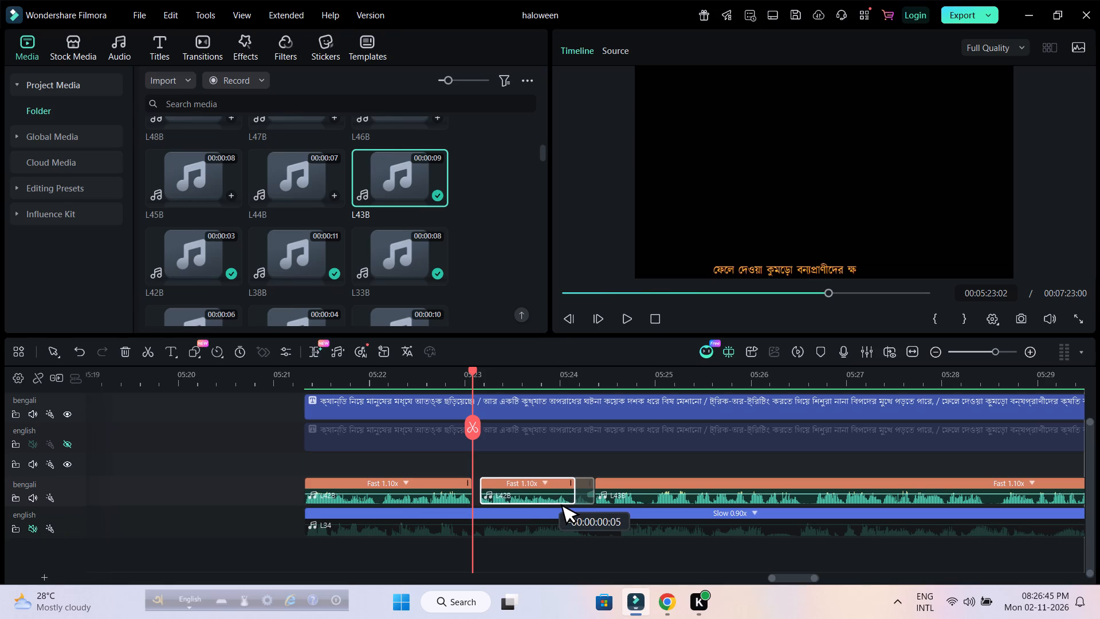
{"action": "left_click_drag", "start_coordinate": [551, 497], "coordinate": [546, 498]}
{"action": "left_click_drag", "start_coordinate": [639, 501], "coordinate": [632, 501]}
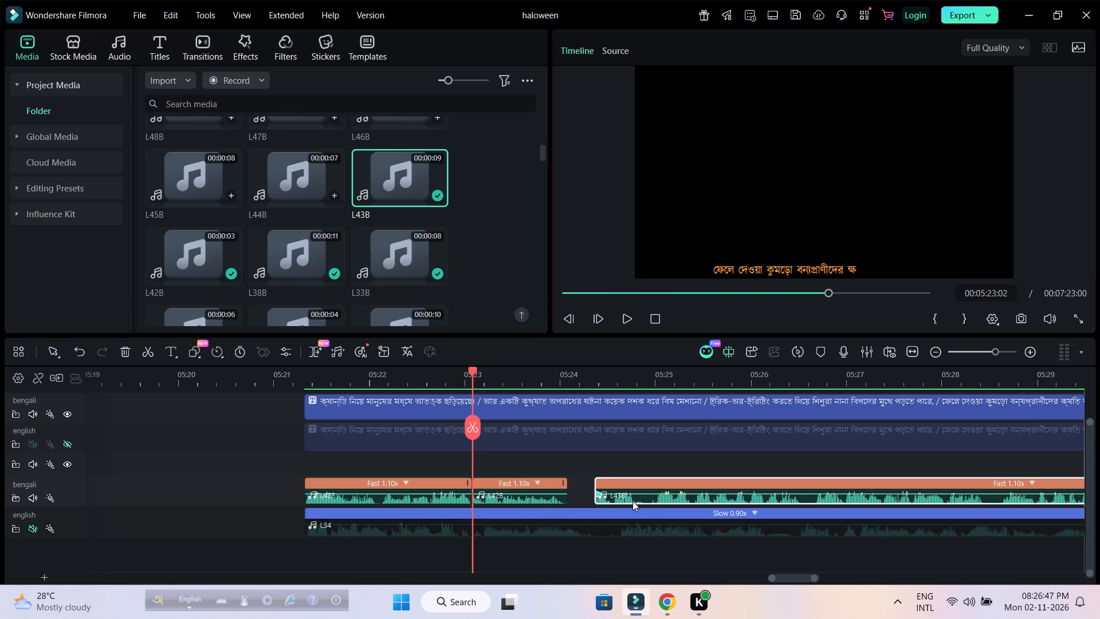
{"action": "left_click_drag", "start_coordinate": [632, 501], "coordinate": [616, 501]}
Split L43B at 00:05:30:19 and move the second part to about 00:05:30:12, over the silent end of the first part.
{"action": "left_click", "coordinate": [787, 577]}
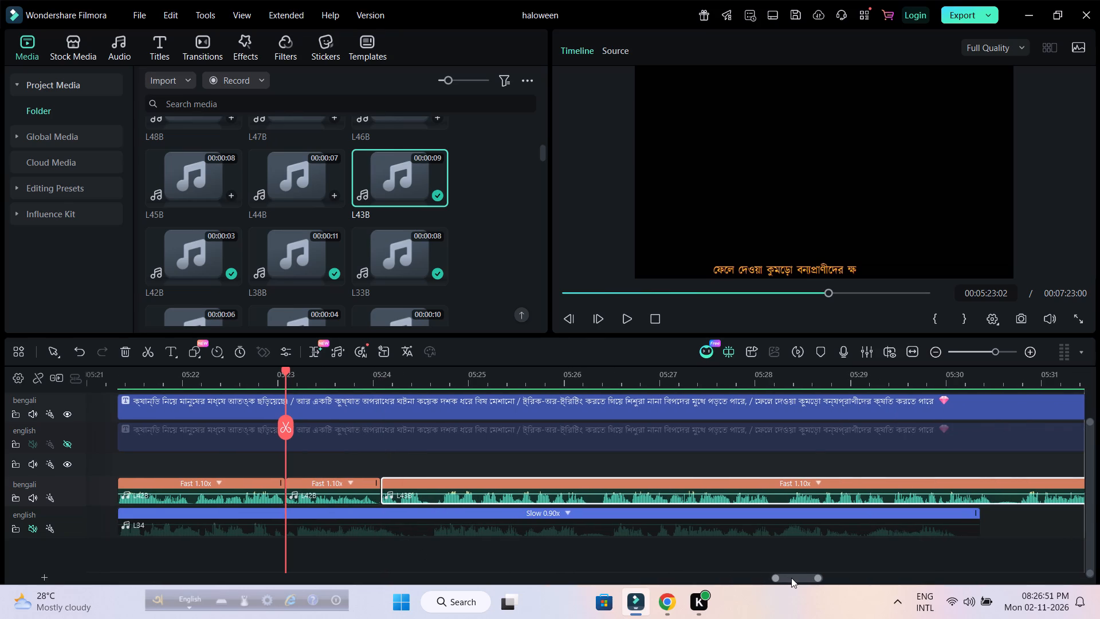
{"action": "left_click_drag", "start_coordinate": [819, 382], "coordinate": [756, 381]}
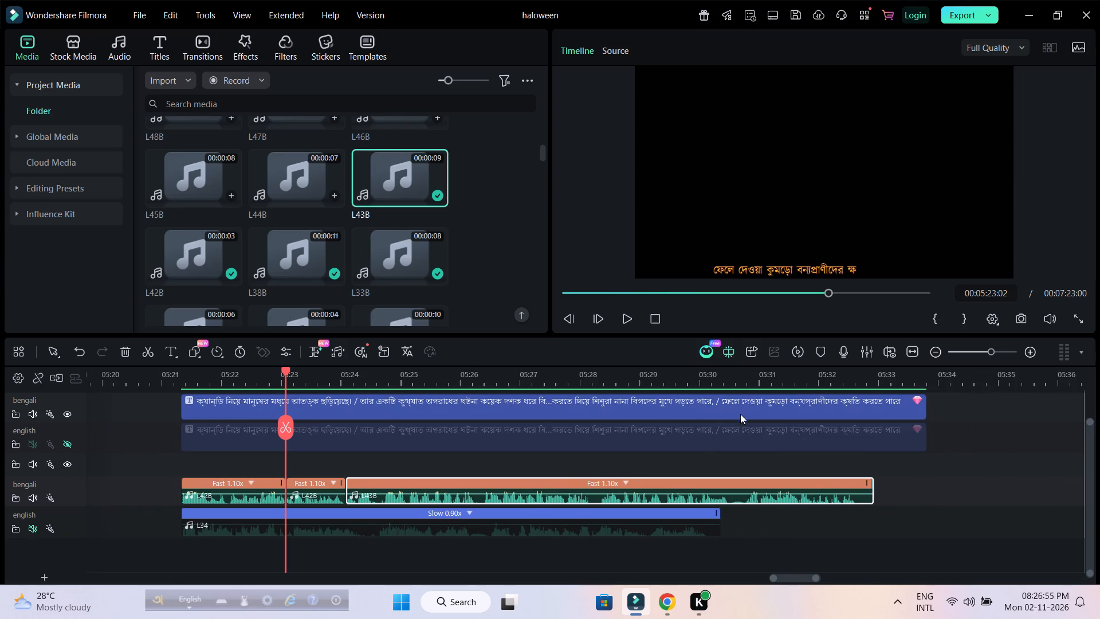
{"action": "left_click", "coordinate": [738, 381]}
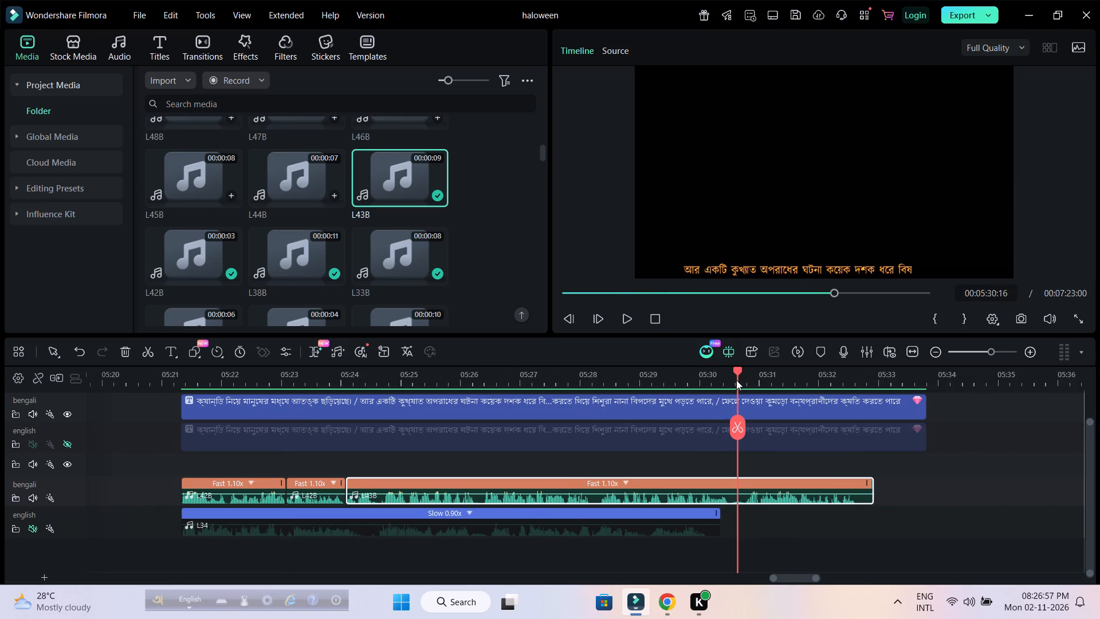
{"action": "left_click_drag", "start_coordinate": [727, 382], "coordinate": [1099, 387]}
{"action": "left_click_drag", "start_coordinate": [659, 381], "coordinate": [804, 393]}
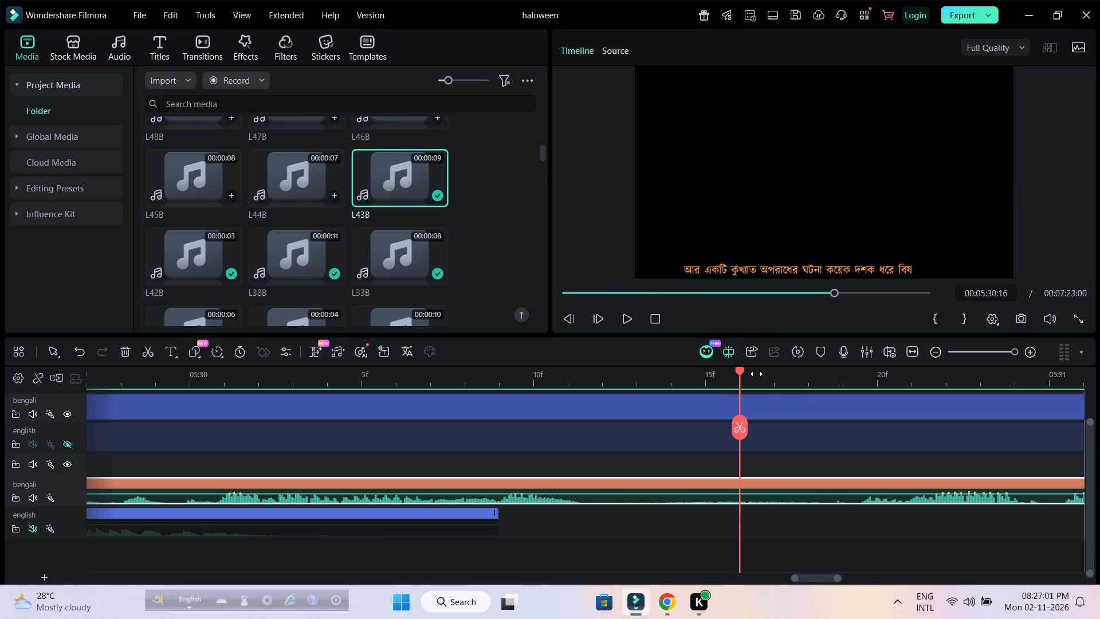
{"action": "left_click_drag", "start_coordinate": [739, 372], "coordinate": [827, 381]}
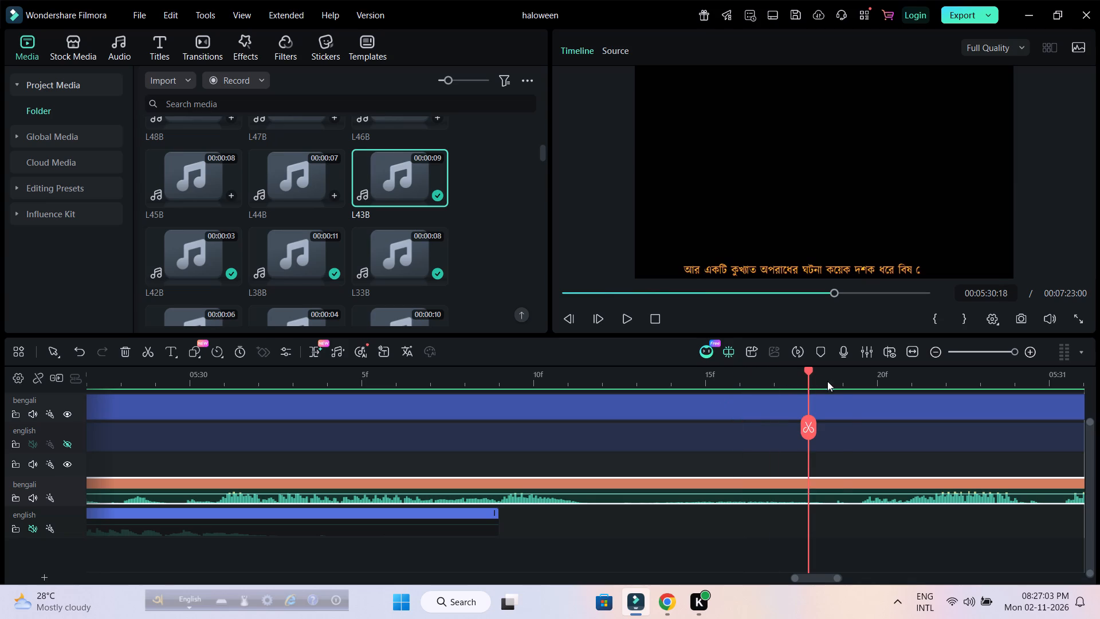
{"action": "left_click_drag", "start_coordinate": [827, 381], "coordinate": [838, 383]}
{"action": "left_click", "coordinate": [851, 496]}
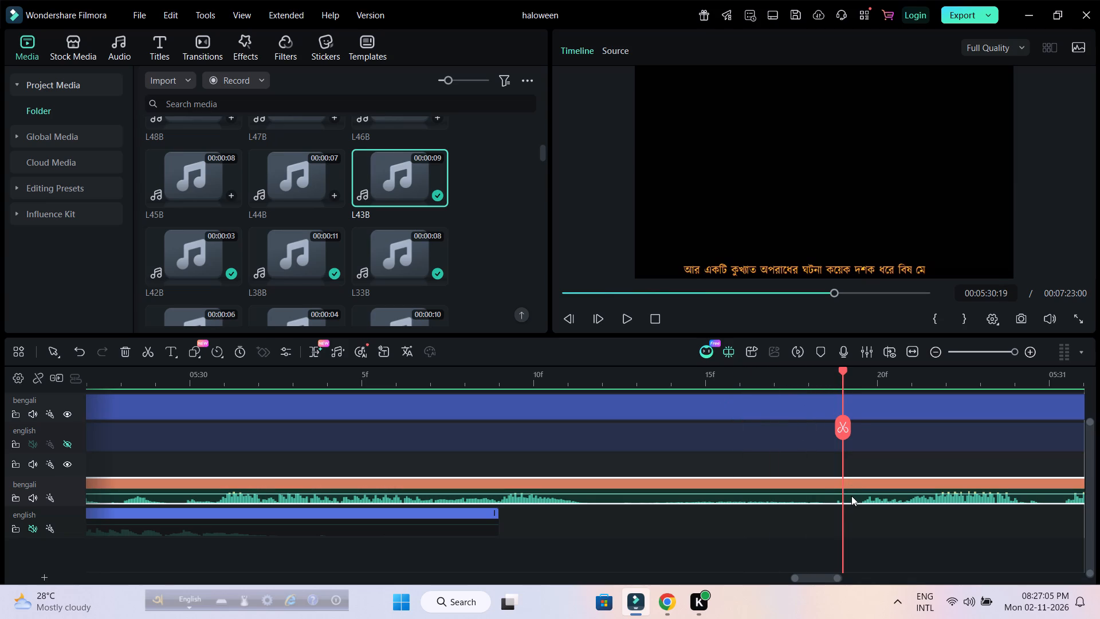
{"action": "left_click", "coordinate": [842, 430]}
{"action": "left_click_drag", "start_coordinate": [889, 499], "coordinate": [827, 499]}
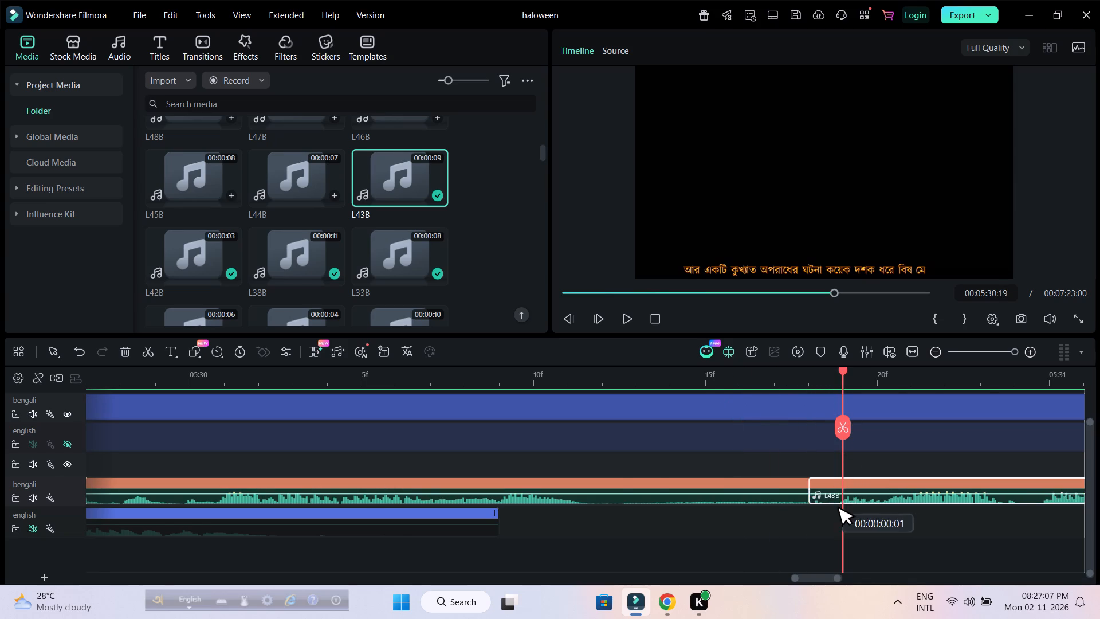
{"action": "left_click_drag", "start_coordinate": [827, 499], "coordinate": [644, 499]}
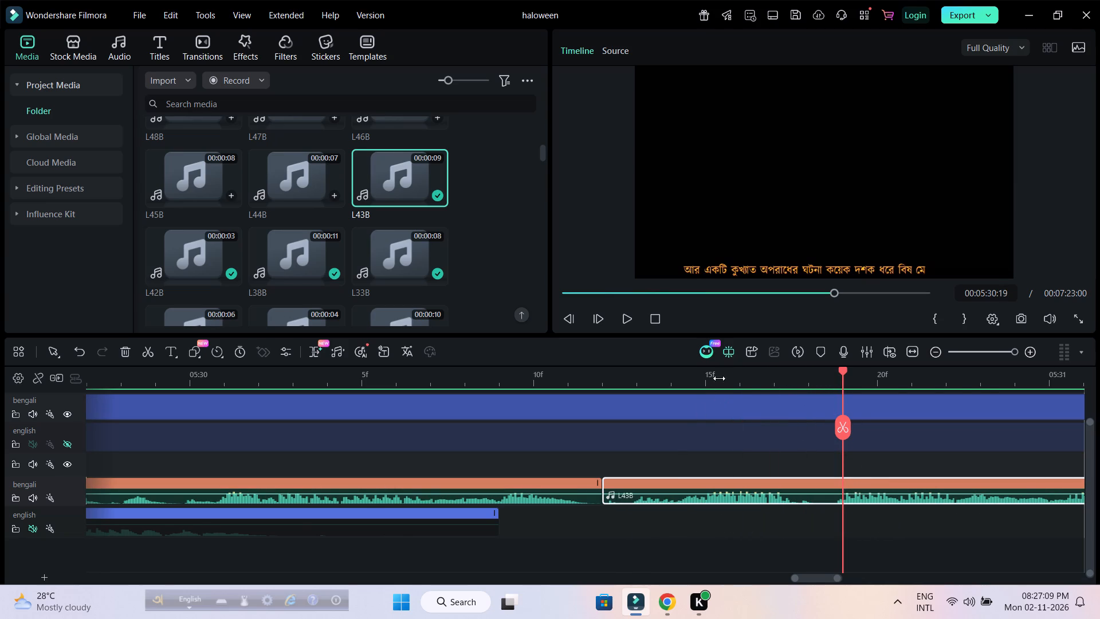
Split L43B's first part at 00:05:28:04 and shift the piece before the cut about 5 frames later, over the silence that follows.
{"action": "left_click_drag", "start_coordinate": [721, 377], "coordinate": [282, 378]}
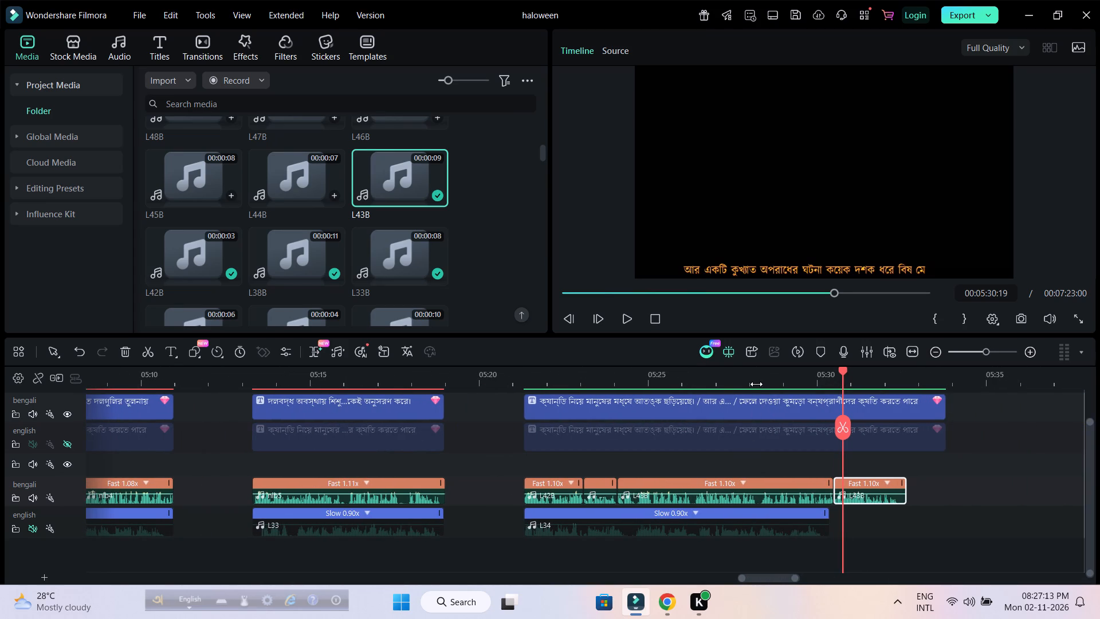
{"action": "left_click", "coordinate": [758, 381]}
{"action": "left_click_drag", "start_coordinate": [763, 383], "coordinate": [1099, 417]}
{"action": "left_click", "coordinate": [777, 496]}
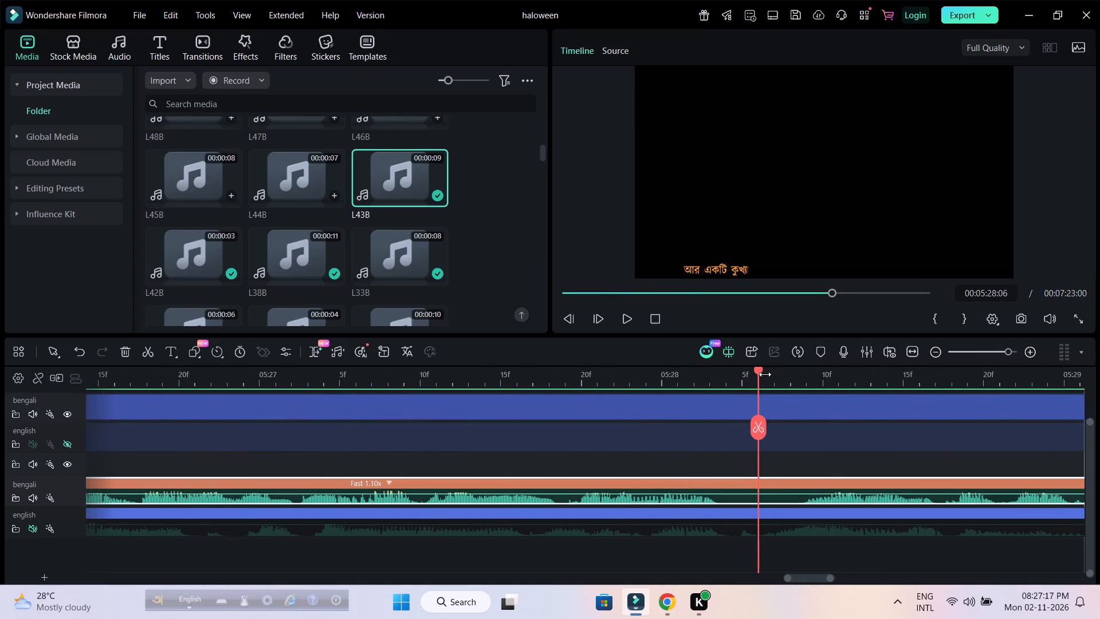
{"action": "left_click_drag", "start_coordinate": [757, 373], "coordinate": [734, 379]}
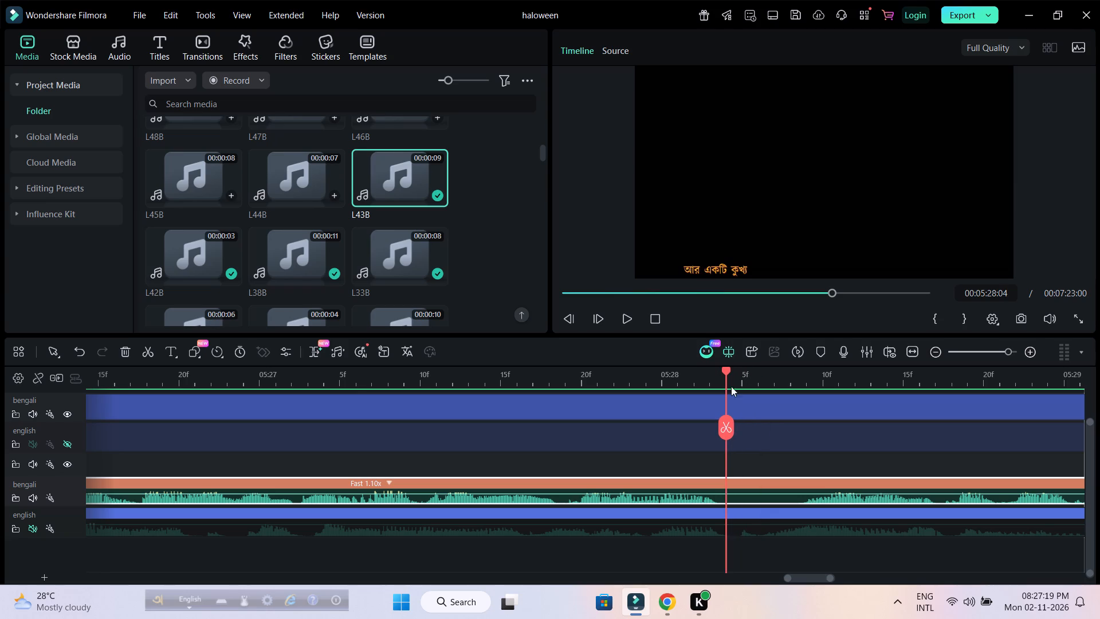
{"action": "left_click", "coordinate": [747, 499]}
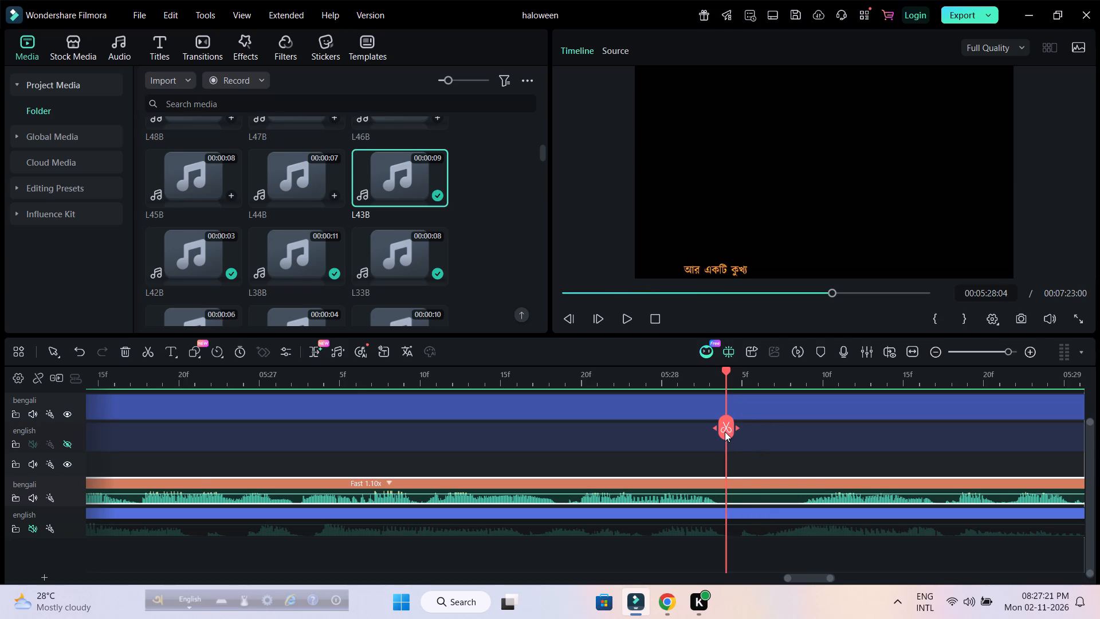
{"action": "left_click", "coordinate": [725, 432]}
{"action": "left_click_drag", "start_coordinate": [666, 492], "coordinate": [738, 495]}
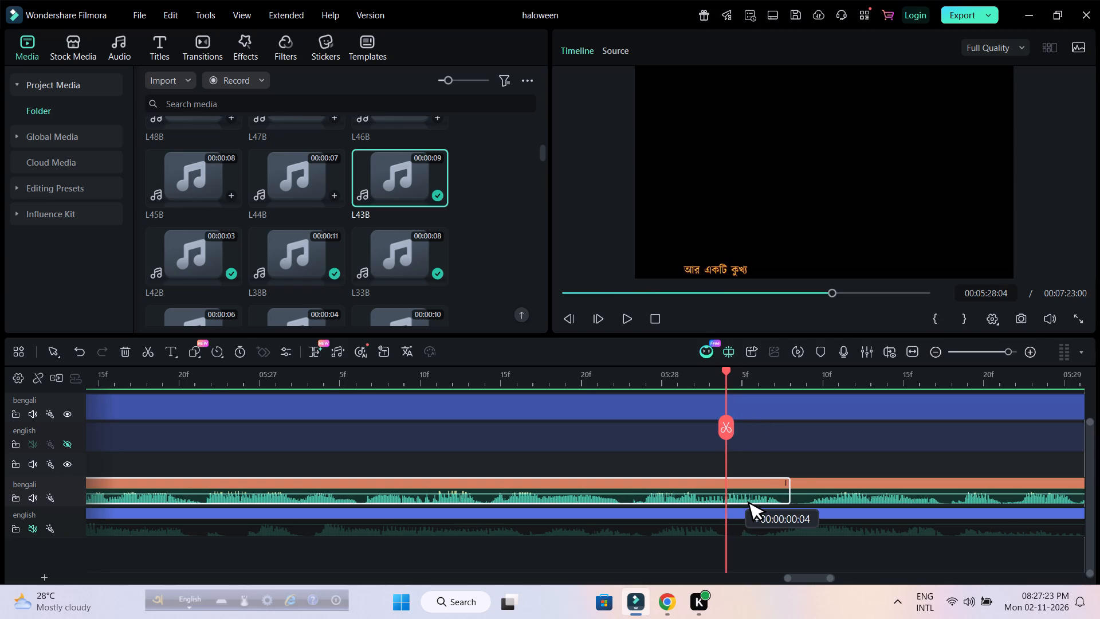
{"action": "left_click_drag", "start_coordinate": [738, 495], "coordinate": [740, 495]}
{"action": "left_click", "coordinate": [772, 462]}
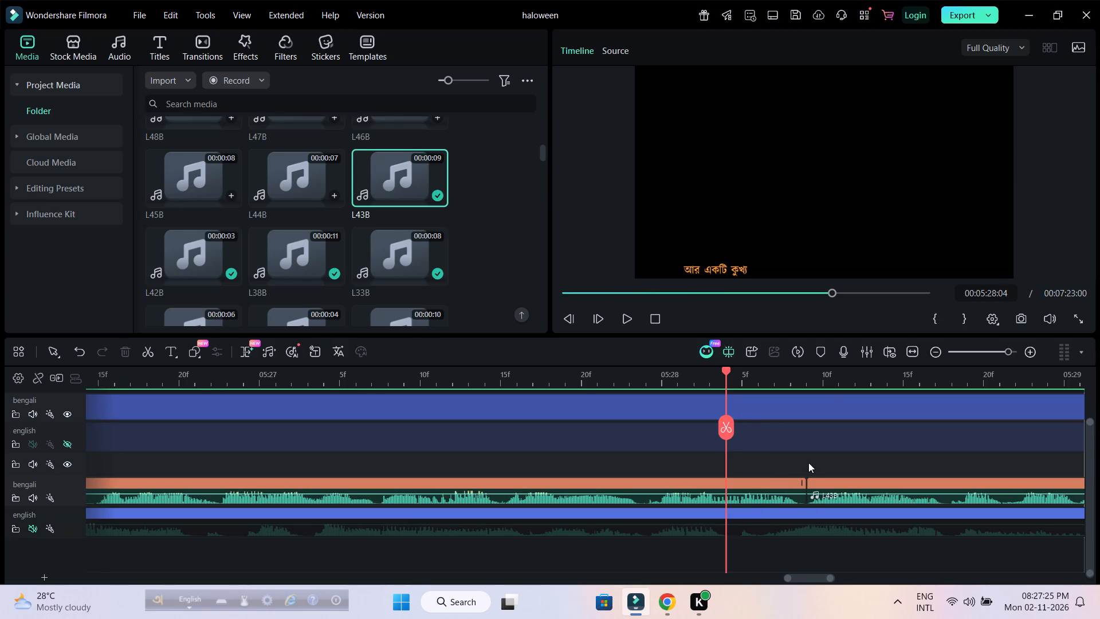
Move the three L43B parts earlier so they follow L42B and each other without gaps.
{"action": "left_click_drag", "start_coordinate": [838, 377], "coordinate": [488, 378]}
{"action": "left_click_drag", "start_coordinate": [673, 499], "coordinate": [665, 499]}
{"action": "left_click_drag", "start_coordinate": [753, 499], "coordinate": [744, 499]}
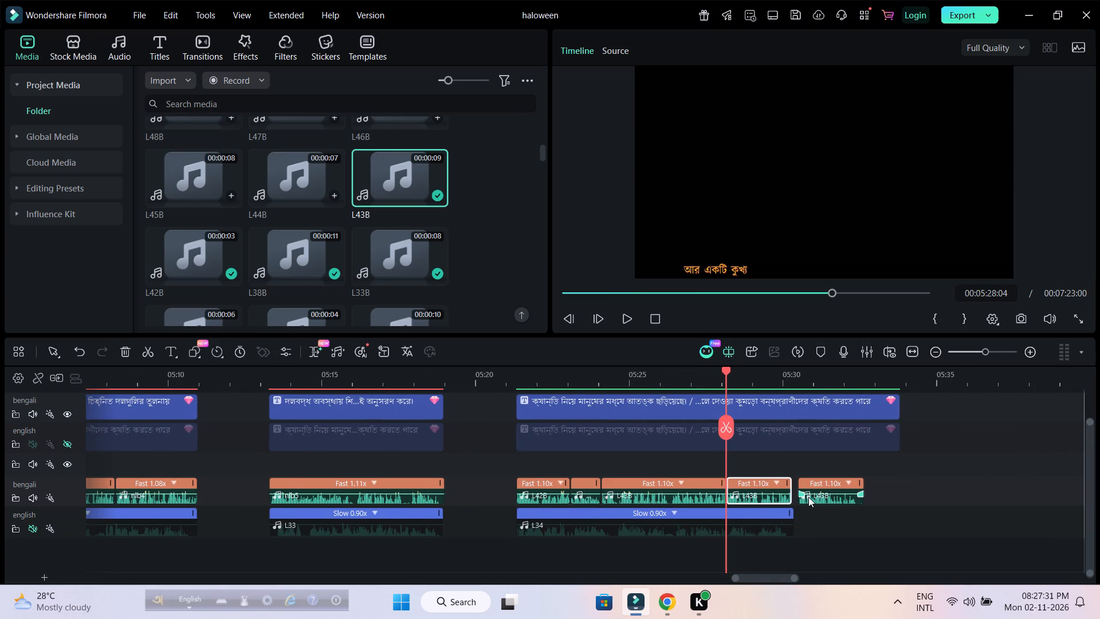
{"action": "left_click_drag", "start_coordinate": [815, 499], "coordinate": [807, 499]}
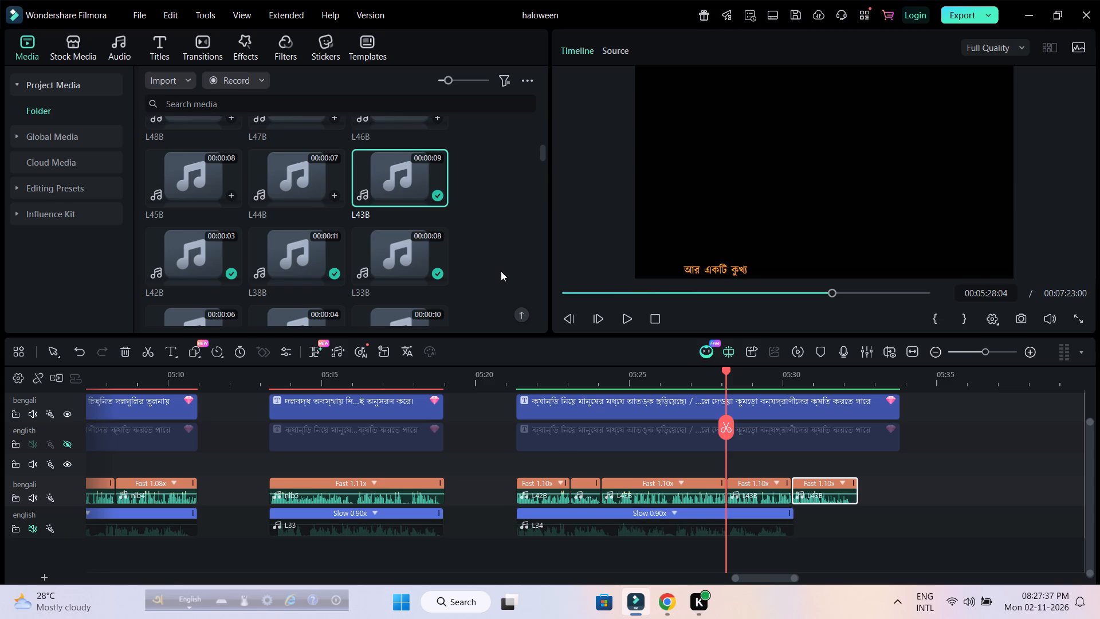
Find the English clips L35 and L34 in the project media and listen to them.
{"action": "scroll", "coordinate": [501, 271], "scroll_direction": "down", "scroll_amount": 7}
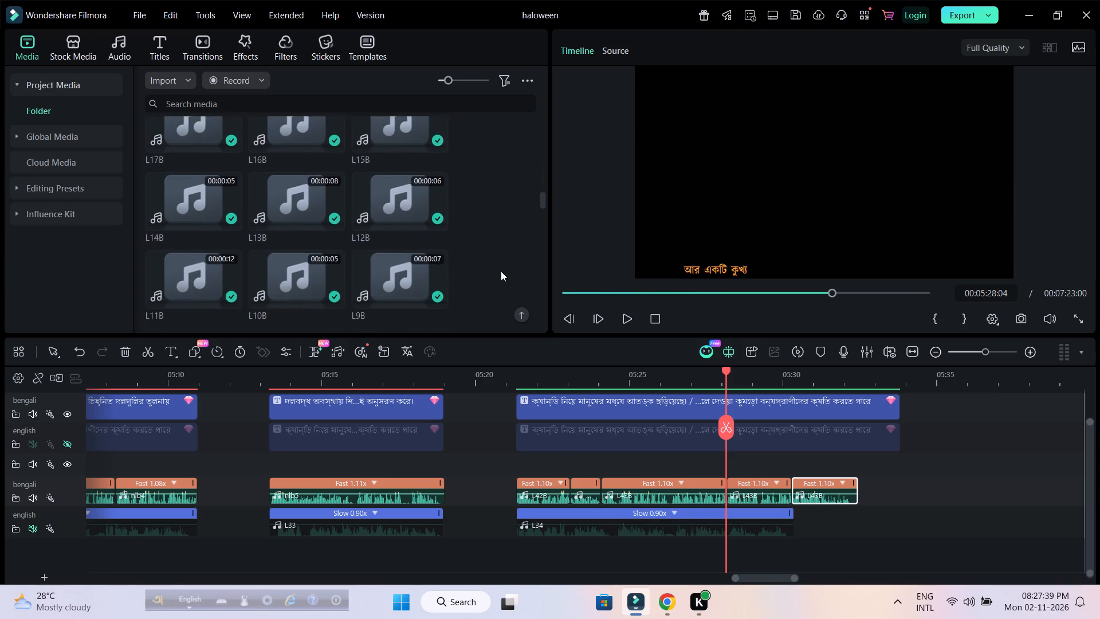
{"action": "scroll", "coordinate": [501, 271], "scroll_direction": "down", "scroll_amount": 7}
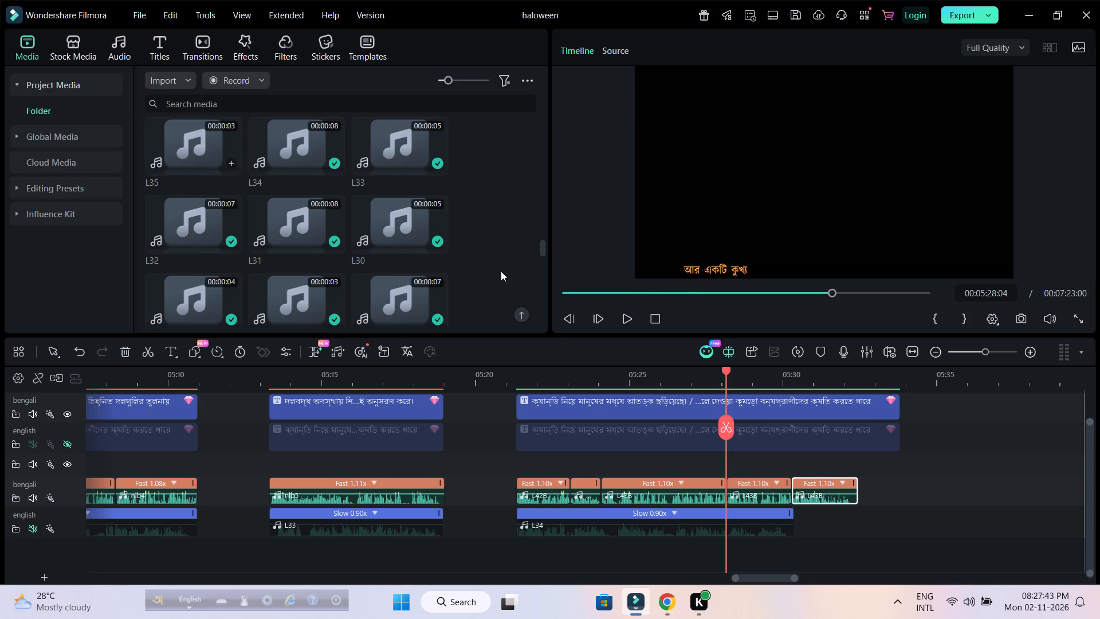
{"action": "scroll", "coordinate": [501, 271], "scroll_direction": "up", "scroll_amount": 1}
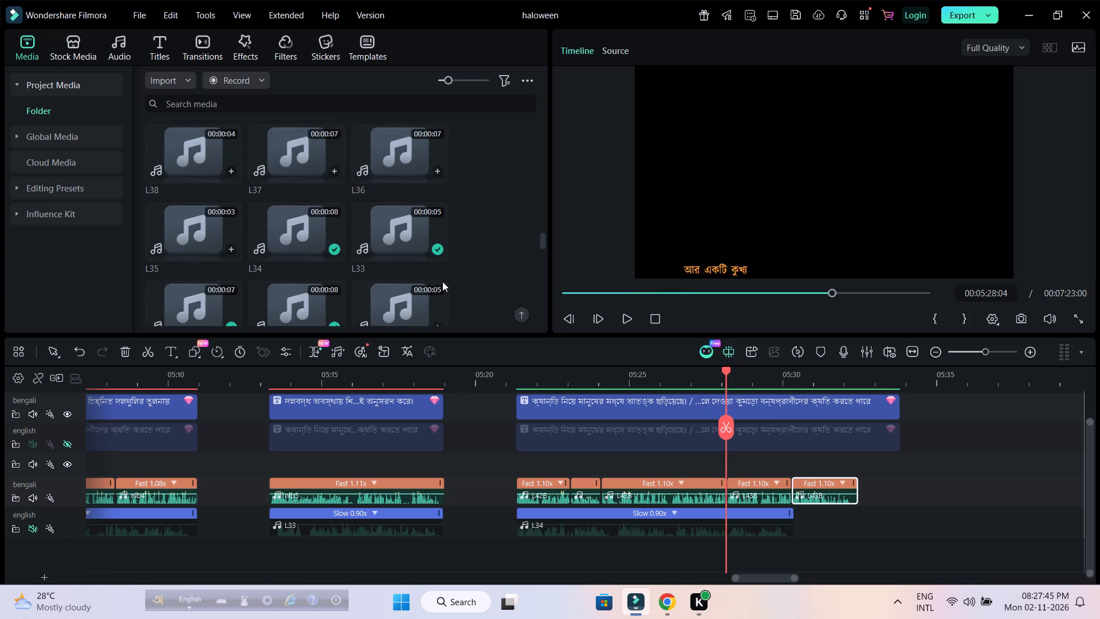
{"action": "left_click", "coordinate": [174, 231]}
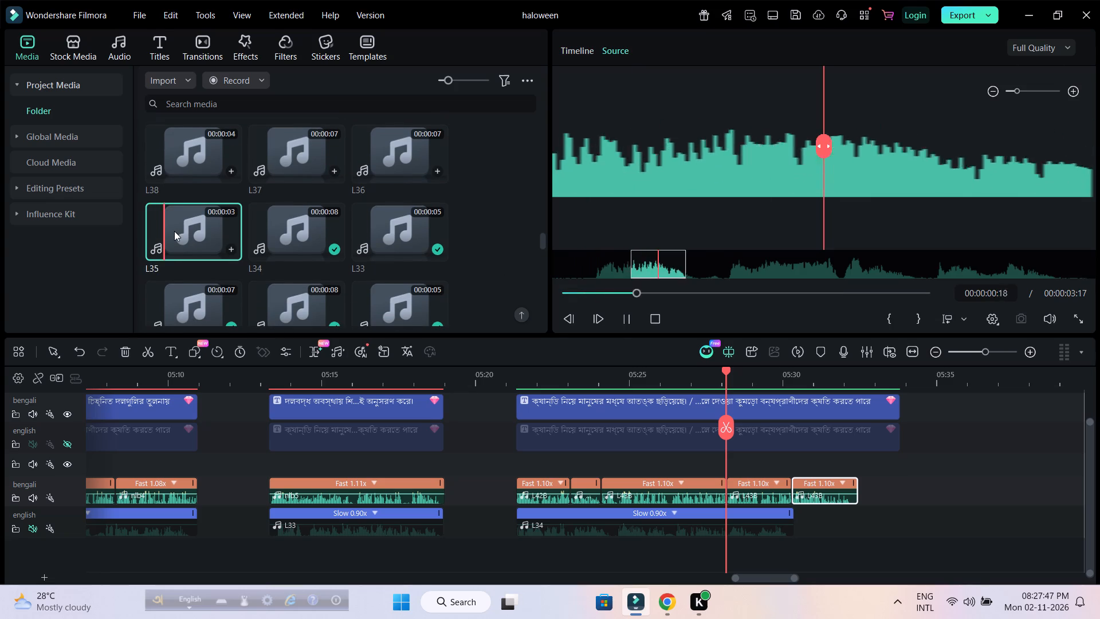
{"action": "left_click", "coordinate": [290, 232]}
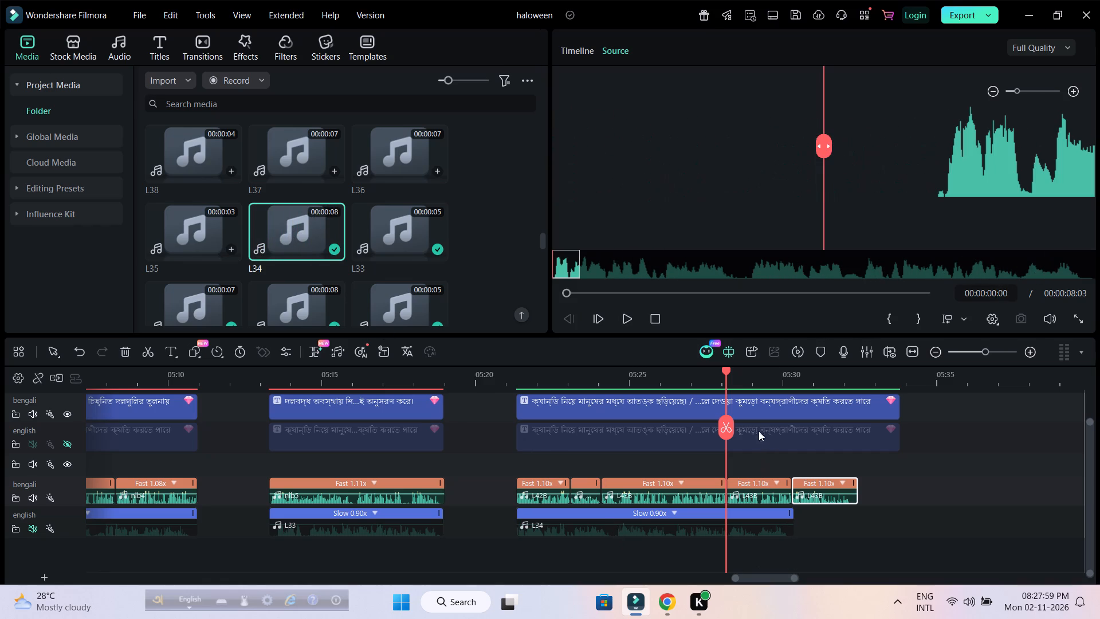
Examine the Bengali subtitles and narration waveform above L34 between about 00:05:22 and 00:05:26.
{"action": "left_click_drag", "start_coordinate": [726, 371], "coordinate": [598, 377]}
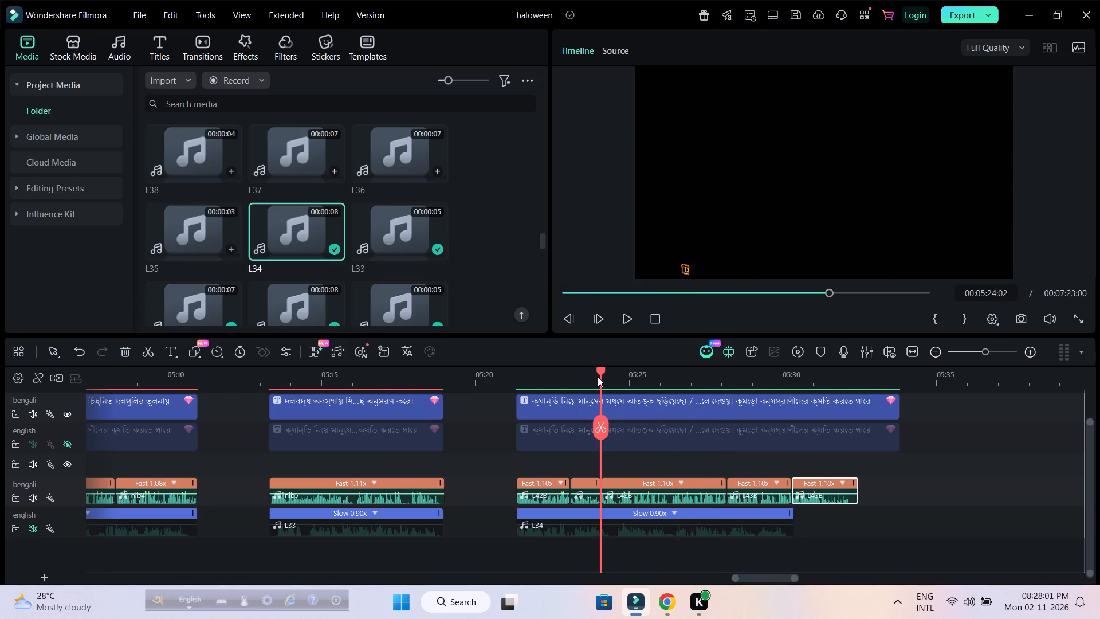
{"action": "left_click_drag", "start_coordinate": [598, 377], "coordinate": [598, 379]}
{"action": "left_click_drag", "start_coordinate": [598, 379], "coordinate": [559, 402]}
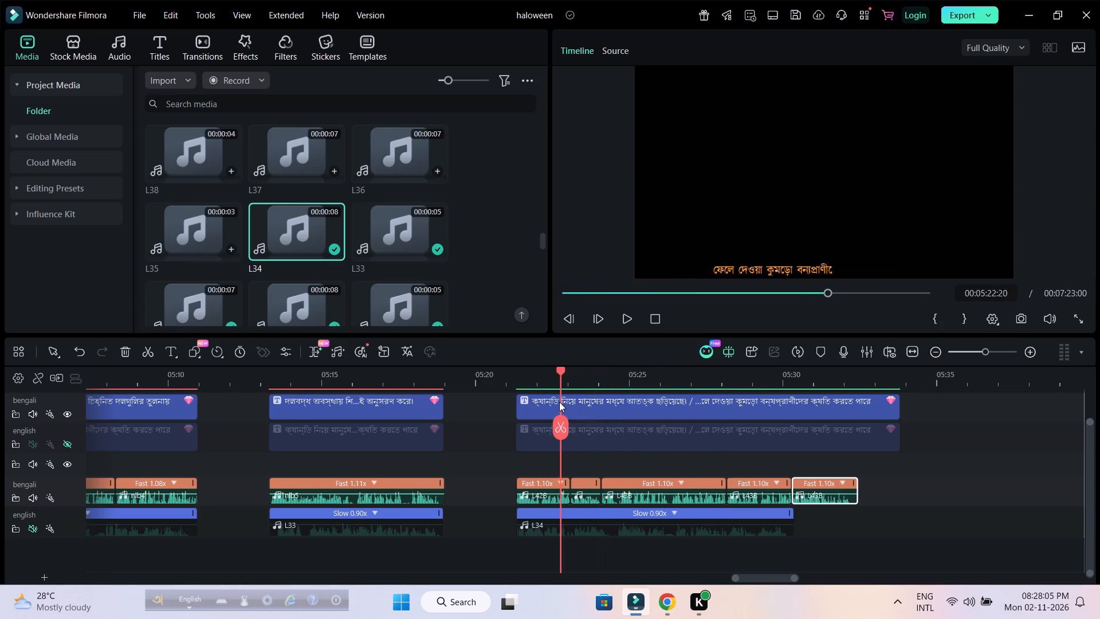
{"action": "left_click_drag", "start_coordinate": [559, 402], "coordinate": [640, 415]}
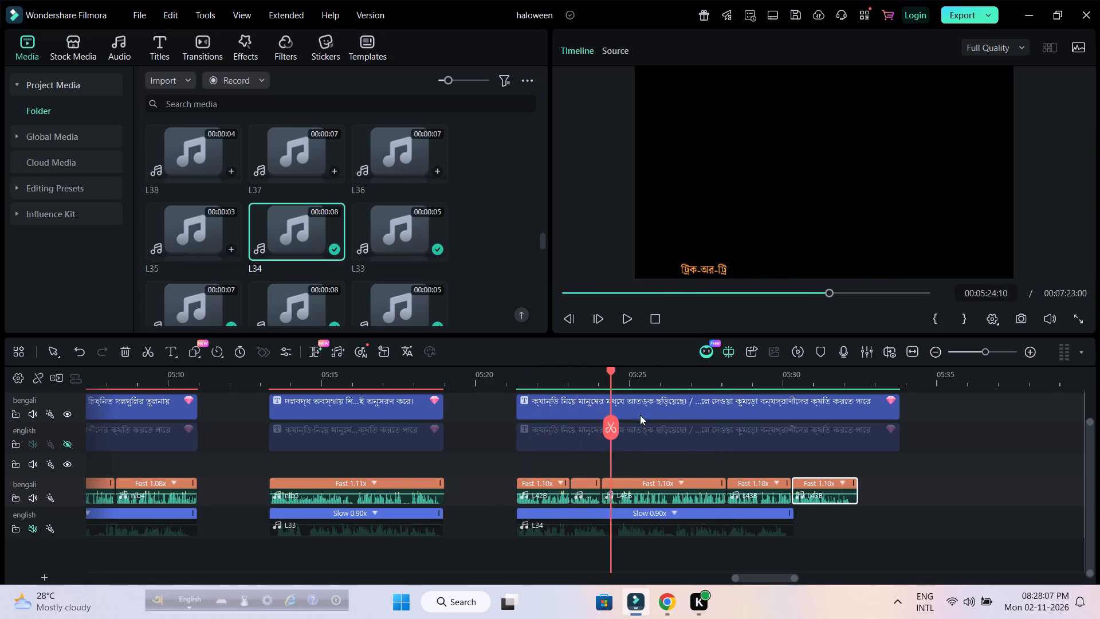
{"action": "left_click_drag", "start_coordinate": [640, 415], "coordinate": [670, 421]}
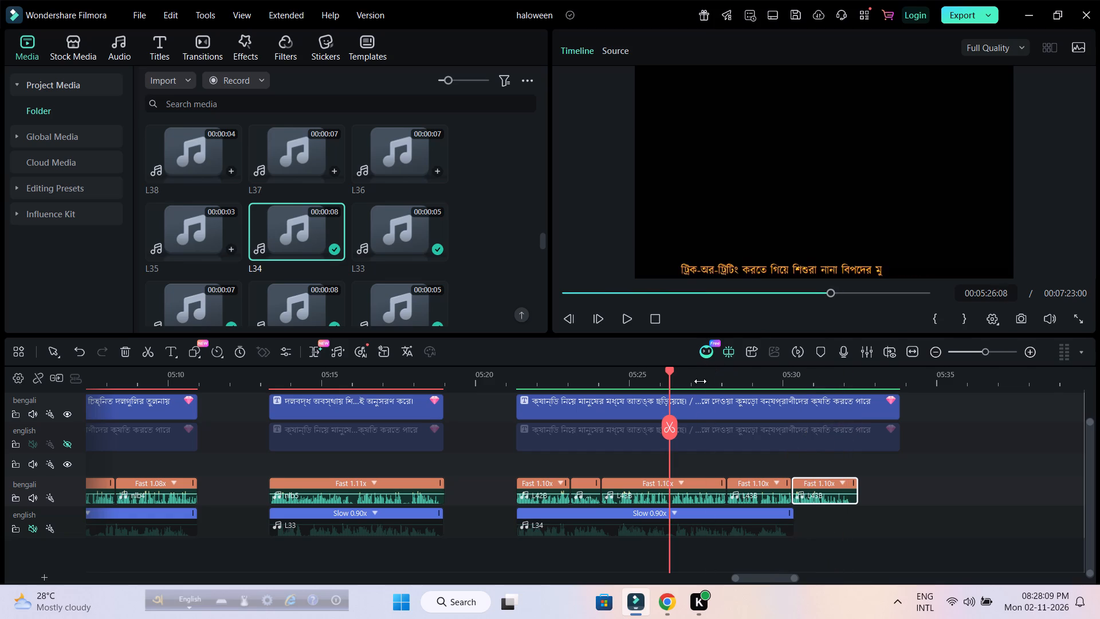
{"action": "left_click_drag", "start_coordinate": [697, 383], "coordinate": [756, 383]}
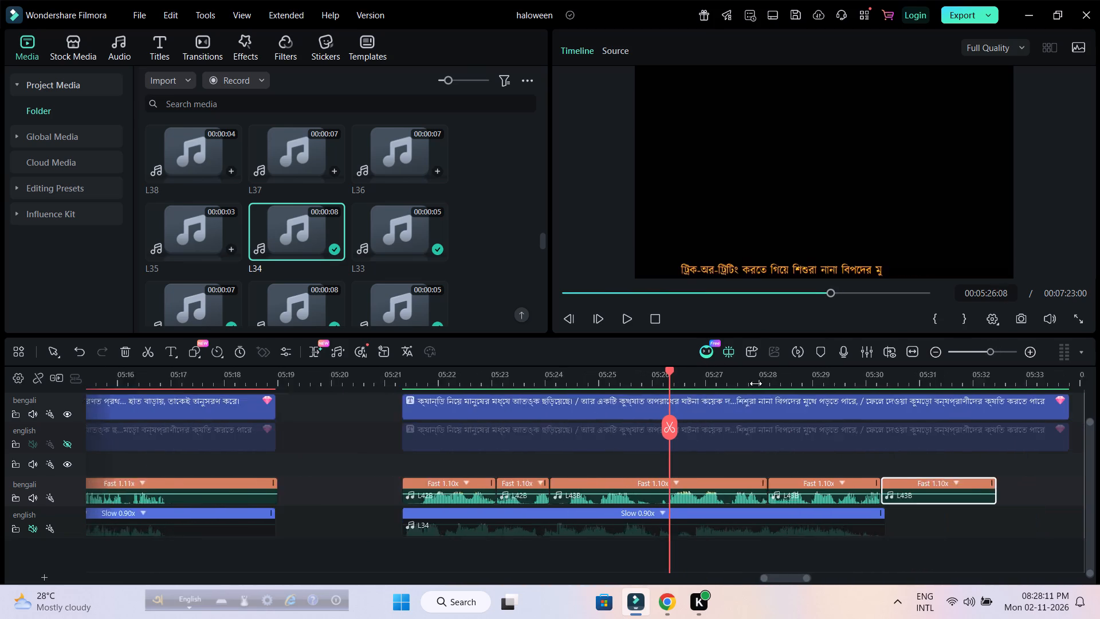
{"action": "left_click_drag", "start_coordinate": [756, 383], "coordinate": [724, 383]}
{"action": "left_click_drag", "start_coordinate": [771, 578], "coordinate": [779, 579]}
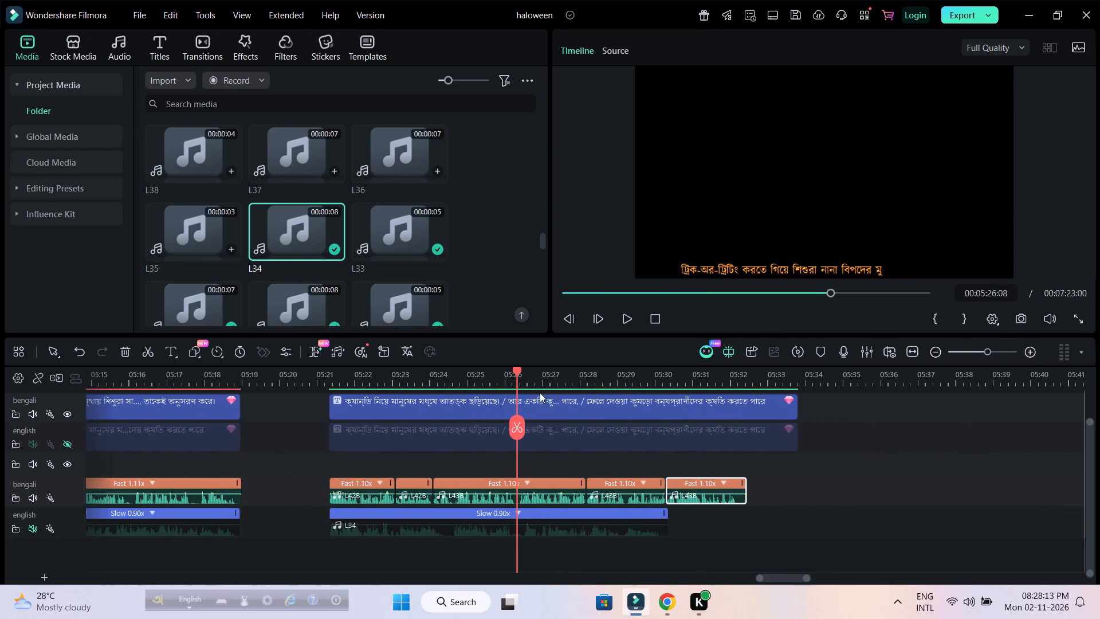
{"action": "left_click_drag", "start_coordinate": [537, 378], "coordinate": [955, 378]}
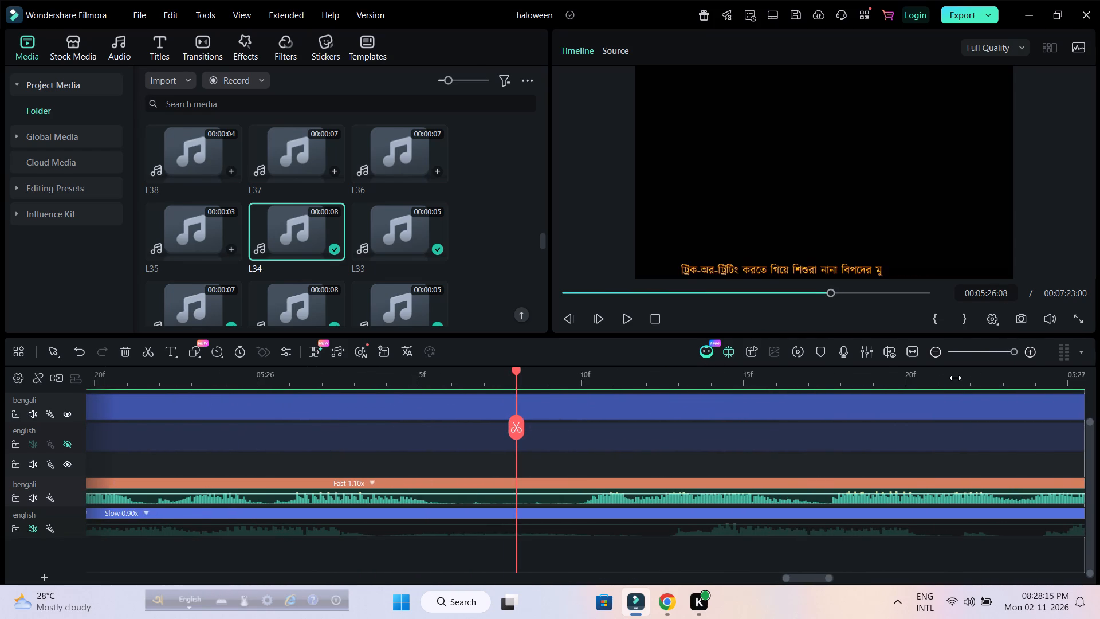
{"action": "left_click_drag", "start_coordinate": [955, 378], "coordinate": [569, 362]}
Set the uniform speed of all the L42B and L43B parts above L34 to 1.22.
{"action": "left_click", "coordinate": [836, 497]}
{"action": "left_click_drag", "start_coordinate": [837, 495], "coordinate": [450, 502]}
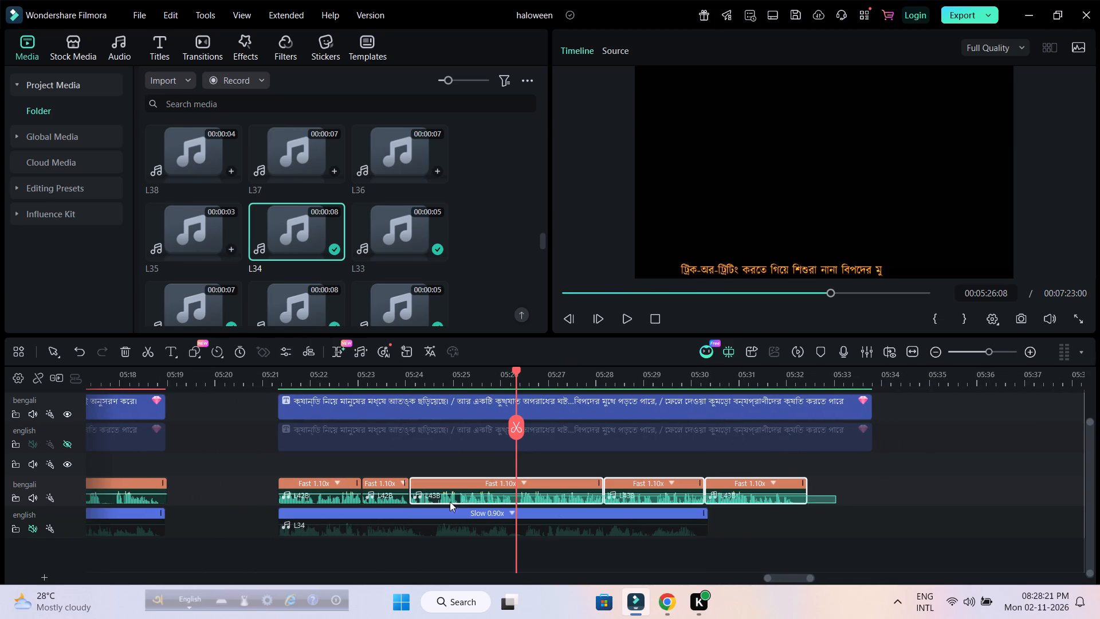
{"action": "left_click_drag", "start_coordinate": [450, 502], "coordinate": [306, 495]}
{"action": "right_click", "coordinate": [312, 497]}
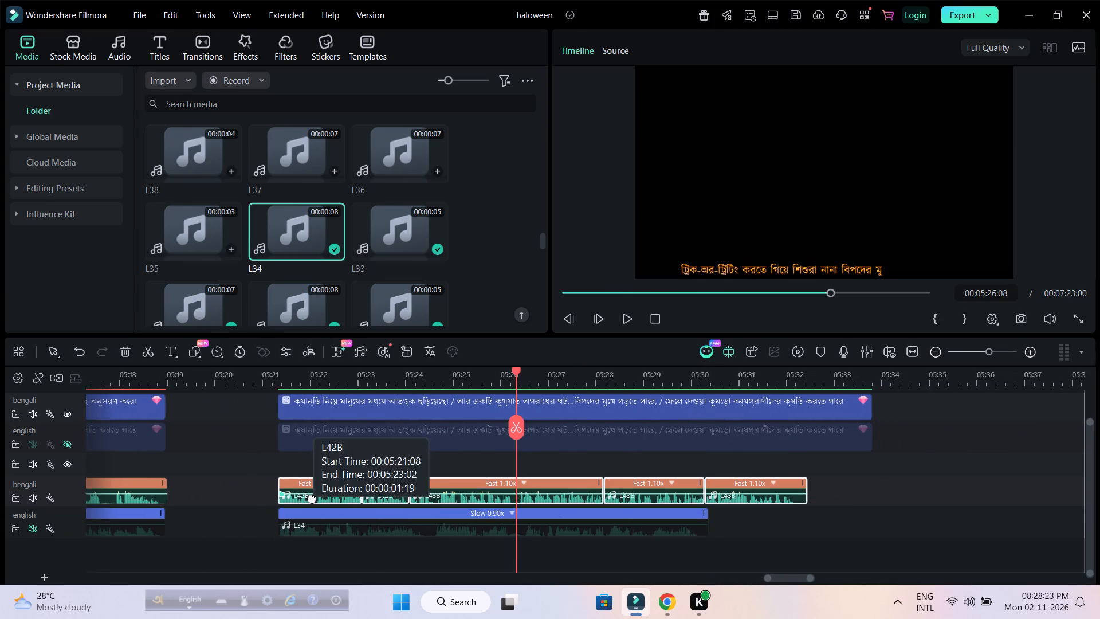
{"action": "left_click", "coordinate": [368, 210]}
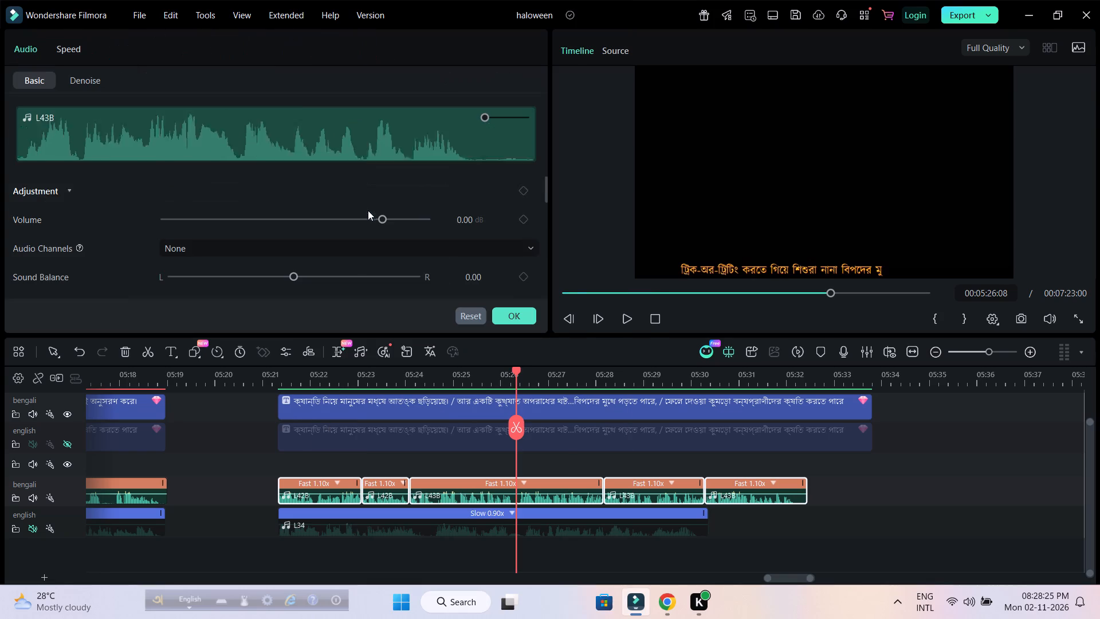
{"action": "left_click", "coordinate": [67, 42]}
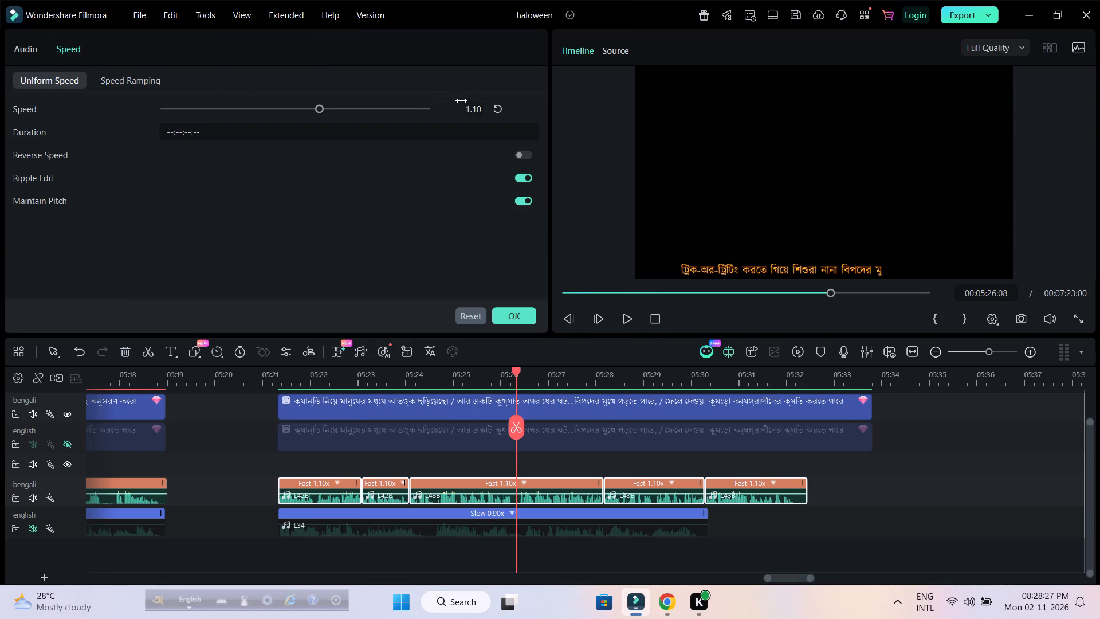
{"action": "left_click", "coordinate": [461, 105]}
{"action": "scroll", "coordinate": [461, 105], "scroll_direction": "up", "scroll_amount": 2}
{"action": "left_click", "coordinate": [447, 250]}
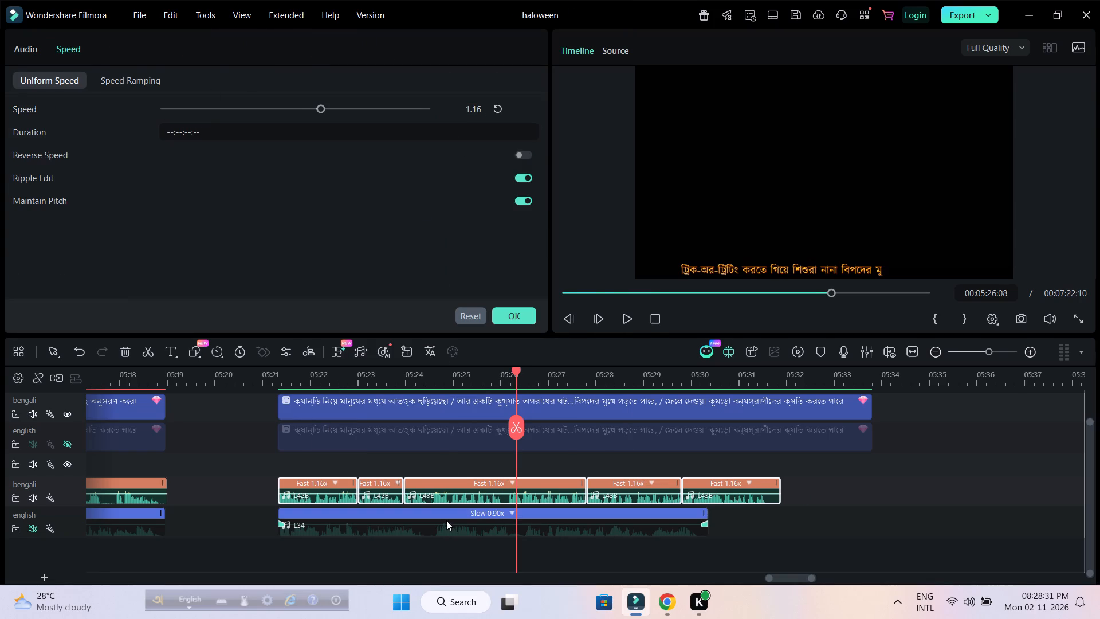
{"action": "left_click", "coordinate": [466, 111]}
{"action": "scroll", "coordinate": [466, 111], "scroll_direction": "up", "scroll_amount": 2}
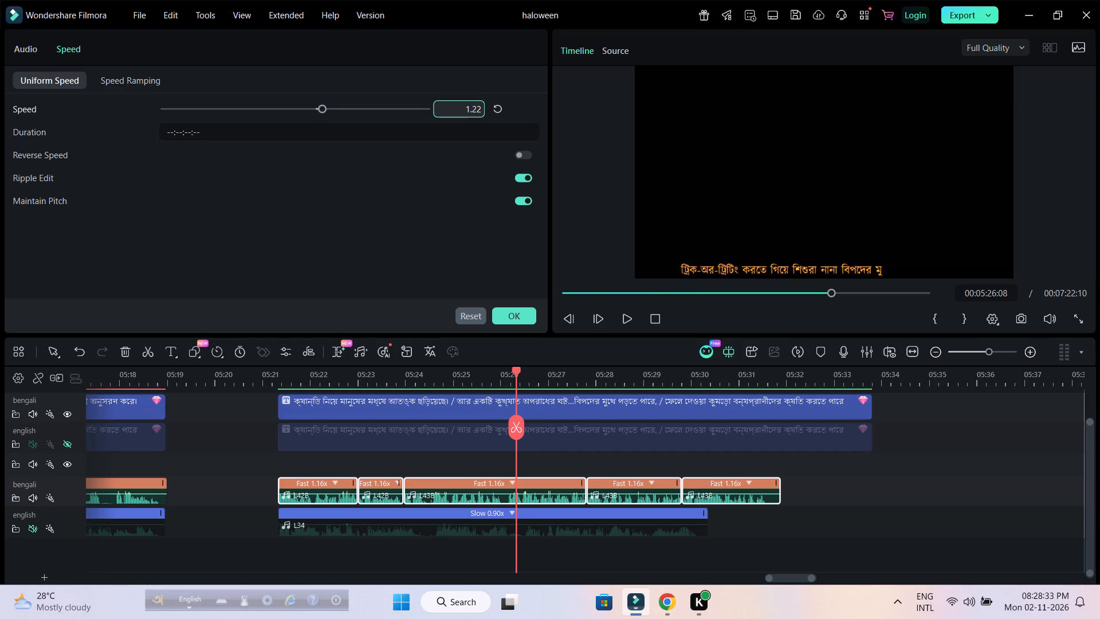
{"action": "left_click", "coordinate": [449, 268]}
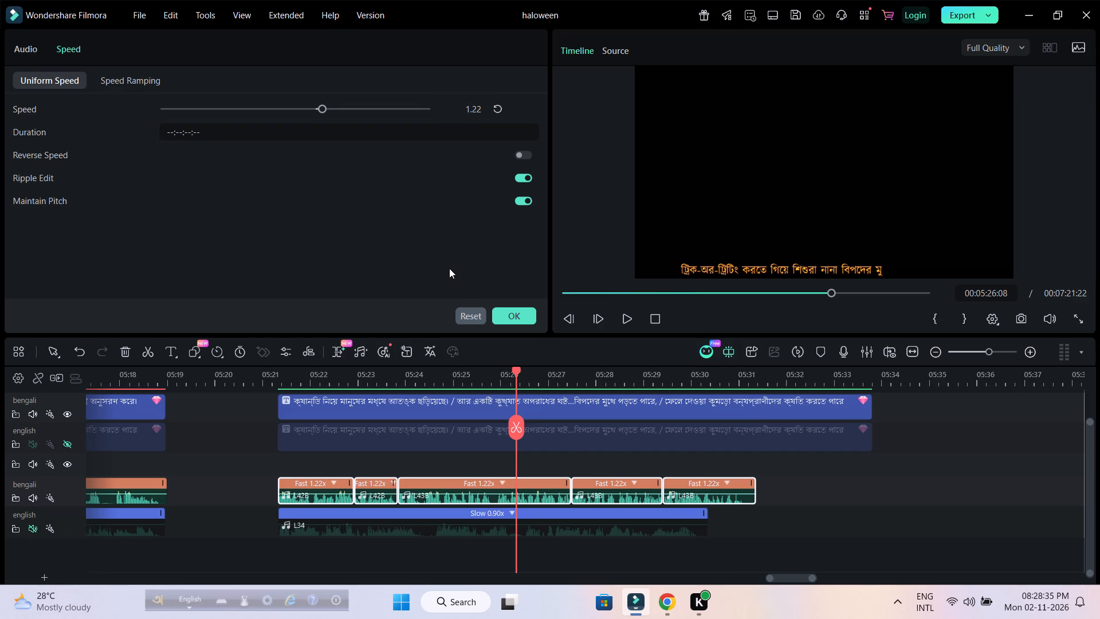
{"action": "left_click", "coordinate": [449, 268]}
Set the uniform speed of the English clip L34 to 0.84.
{"action": "double_click", "coordinate": [495, 531]}
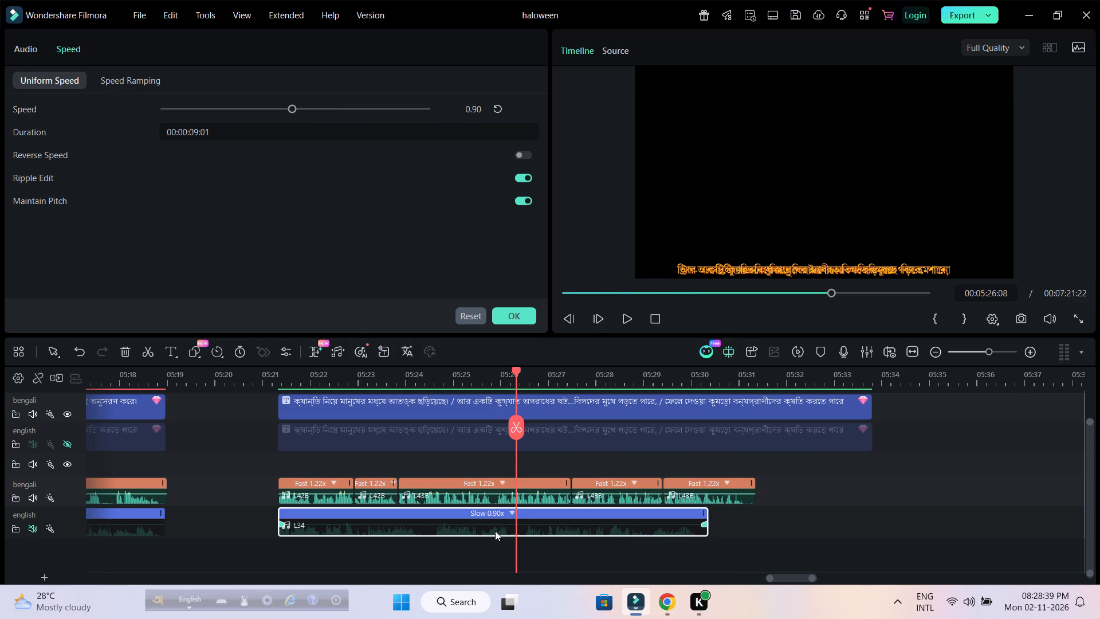
{"action": "left_click", "coordinate": [466, 107]}
{"action": "scroll", "coordinate": [466, 107], "scroll_direction": "down", "scroll_amount": 3}
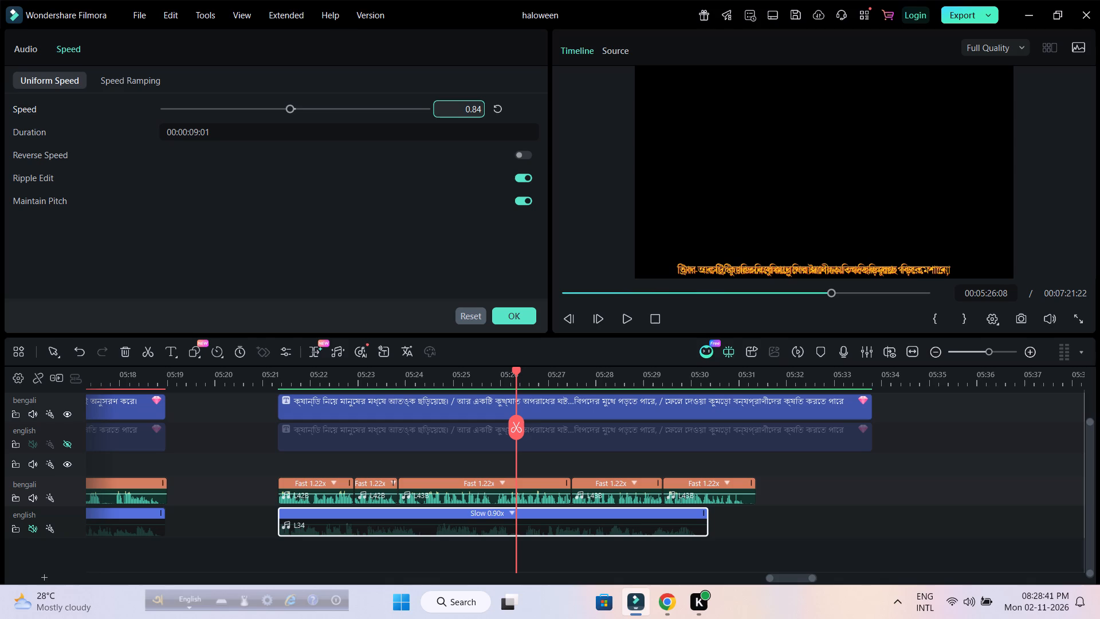
{"action": "left_click", "coordinate": [463, 258]}
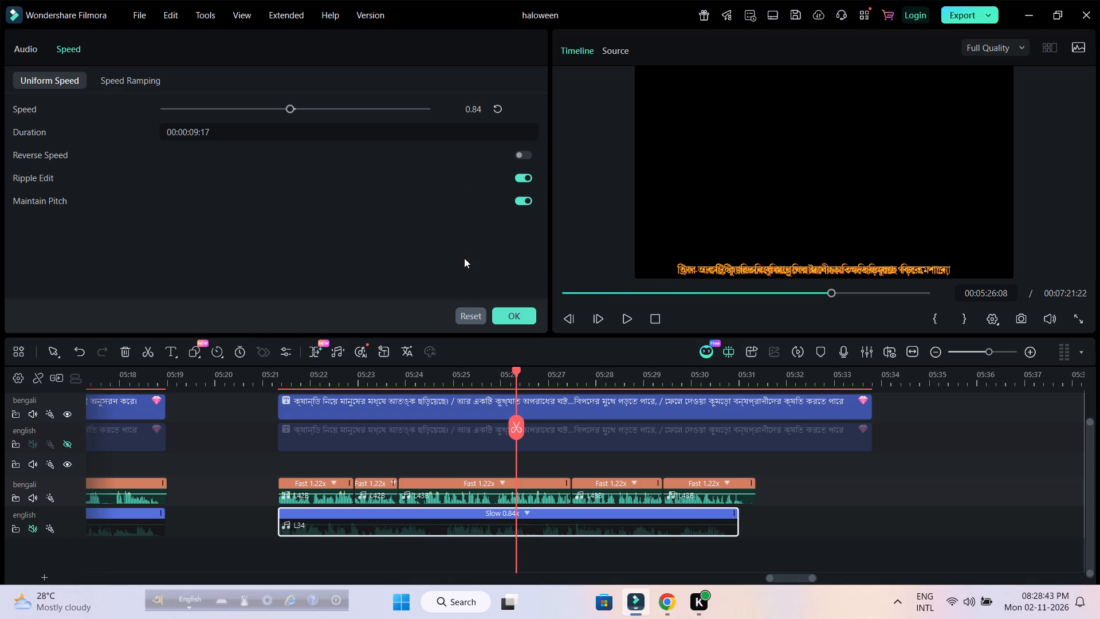
{"action": "left_click", "coordinate": [371, 557]}
Trim the end of the last L43B part to match the end of L34, and play the section from 00:05:26:08.
{"action": "left_click_drag", "start_coordinate": [755, 497], "coordinate": [744, 500]}
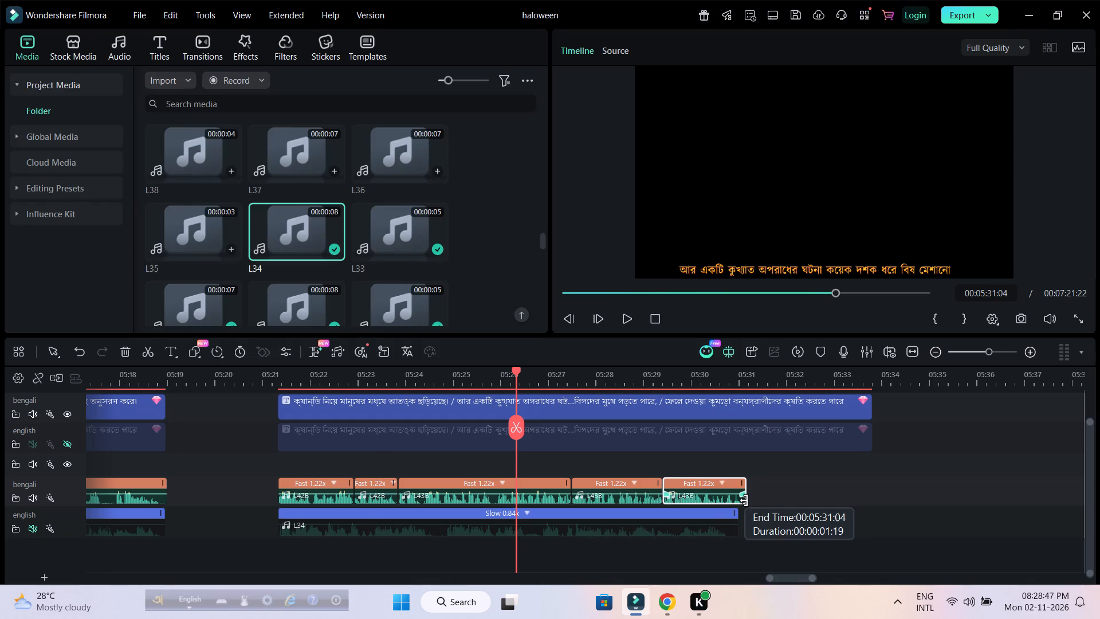
{"action": "left_click_drag", "start_coordinate": [744, 500], "coordinate": [741, 500]}
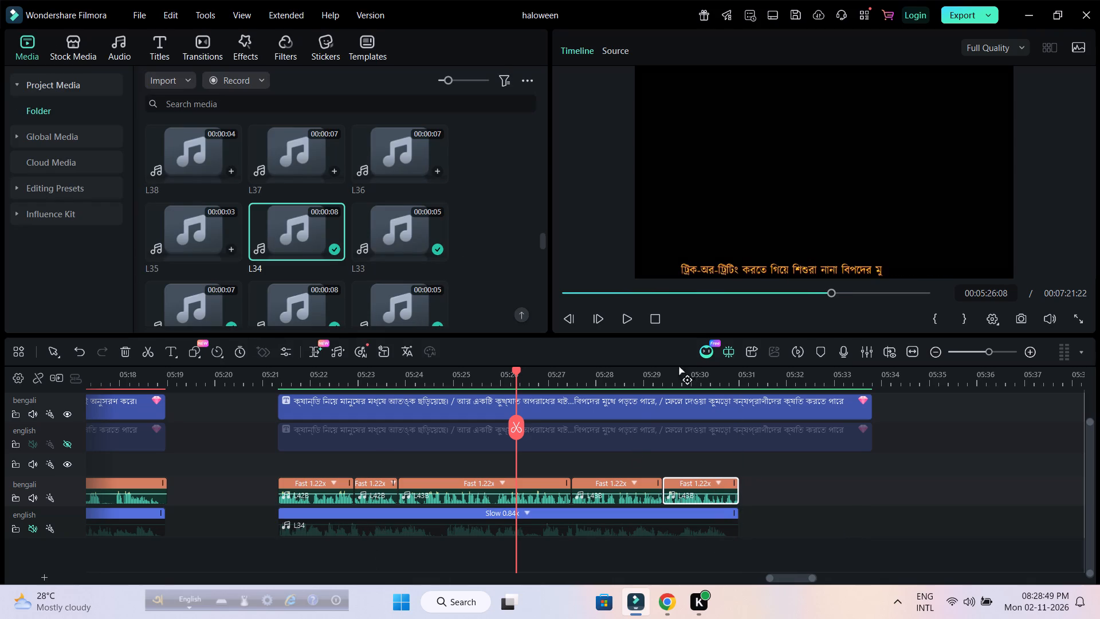
{"action": "left_click", "coordinate": [627, 314]}
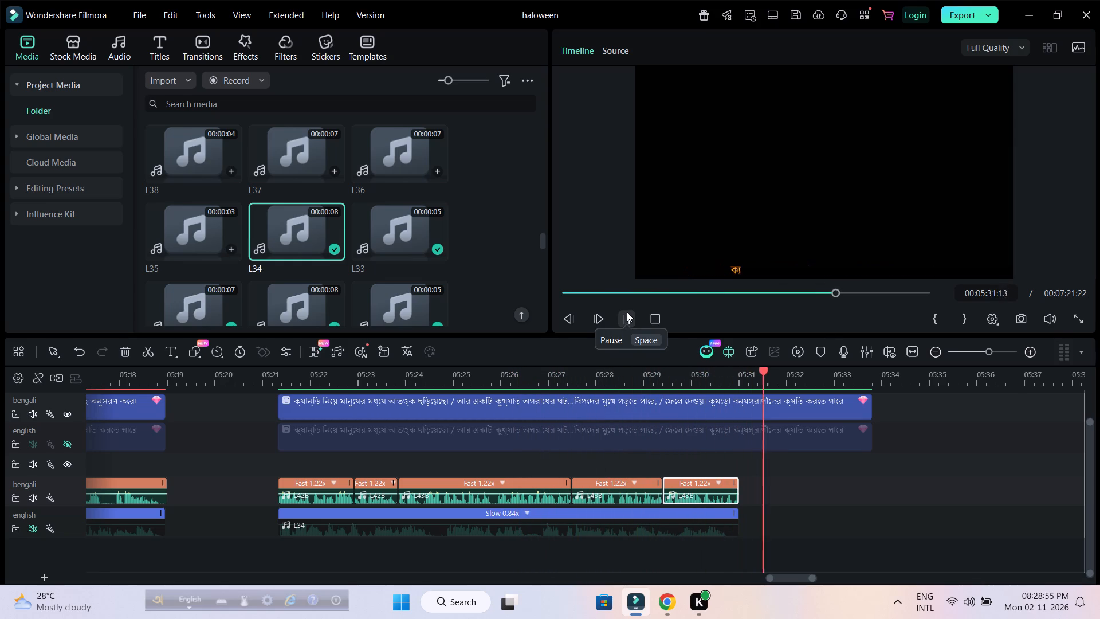
Pause playback and trim the end of the Bengali subtitle above L34 to match the end of L34.
{"action": "left_click", "coordinate": [627, 312]}
{"action": "left_click_drag", "start_coordinate": [667, 375], "coordinate": [590, 378]}
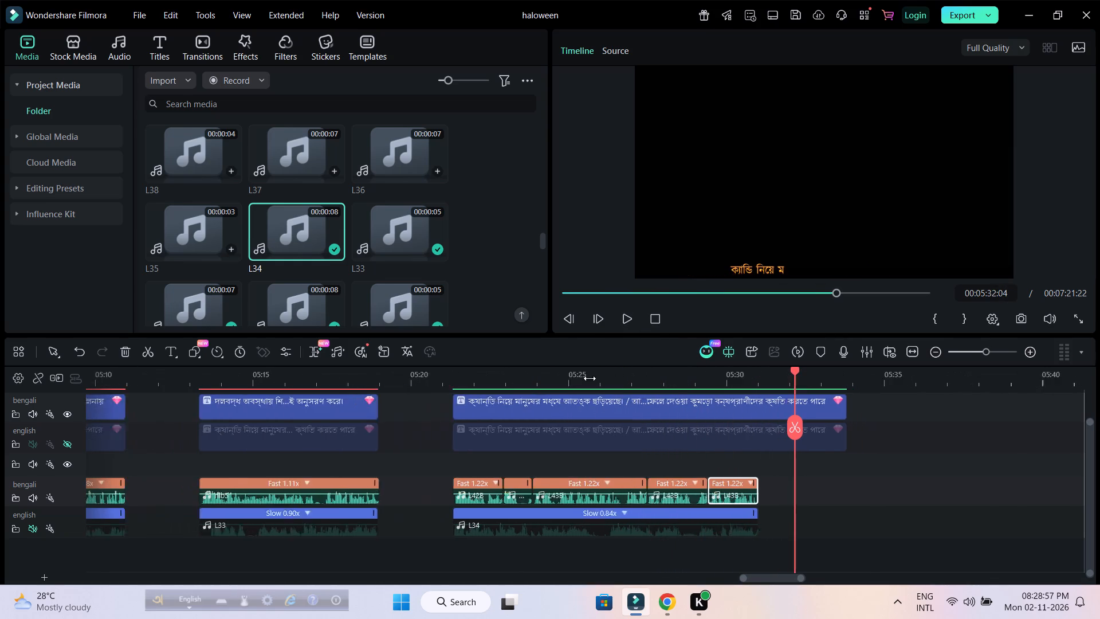
{"action": "left_click_drag", "start_coordinate": [590, 378], "coordinate": [533, 378]}
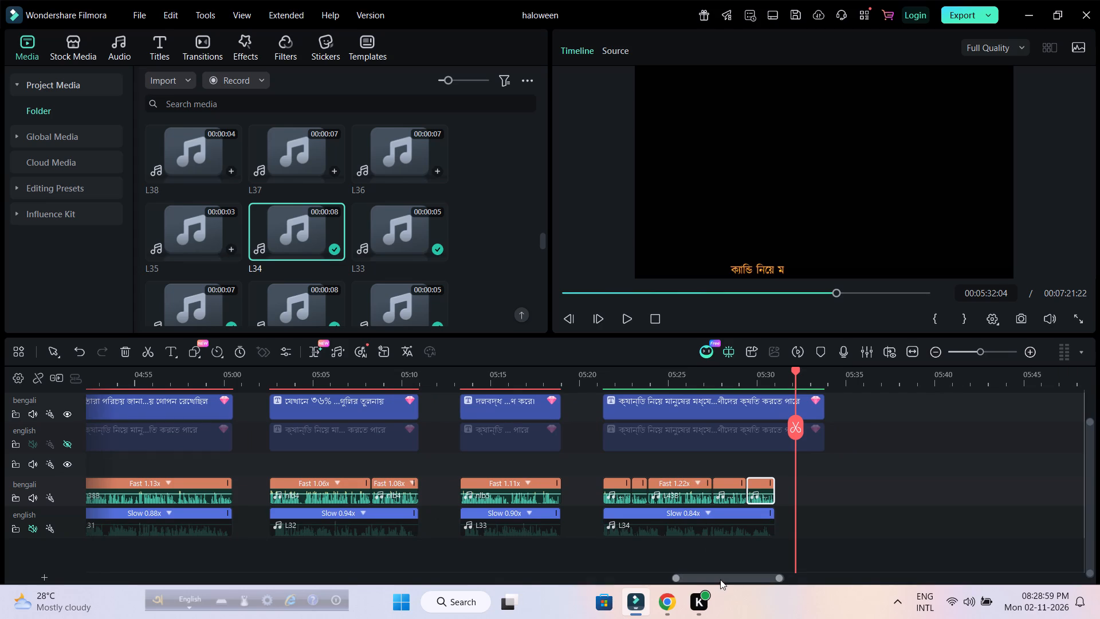
{"action": "left_click_drag", "start_coordinate": [721, 579], "coordinate": [756, 582]}
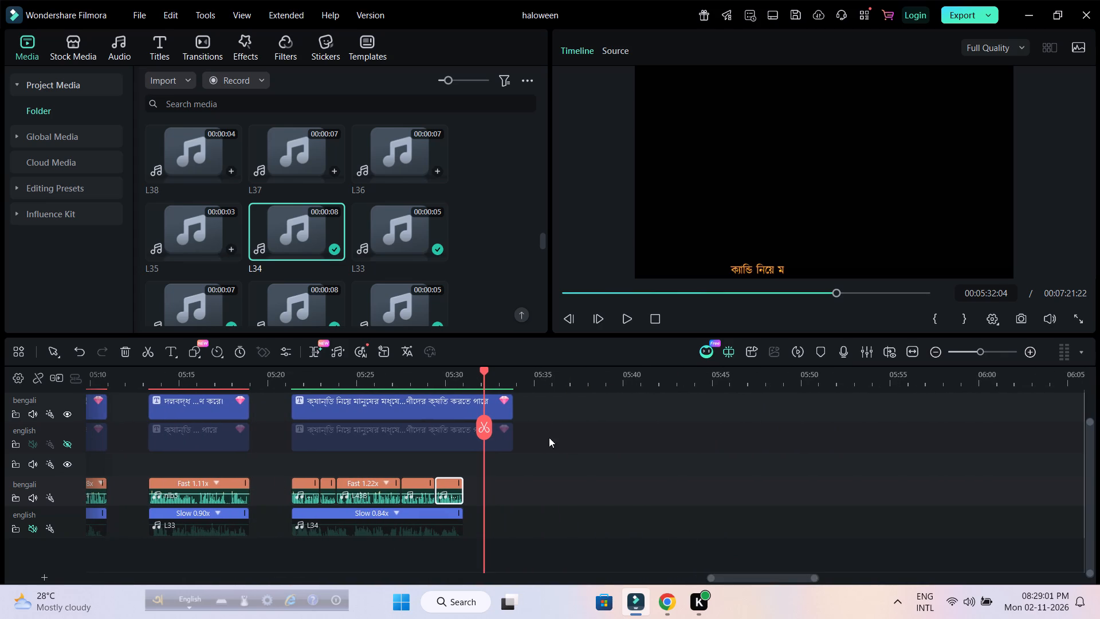
{"action": "scroll", "coordinate": [587, 458], "scroll_direction": "up", "scroll_amount": 2}
{"action": "left_click_drag", "start_coordinate": [752, 577], "coordinate": [732, 577]}
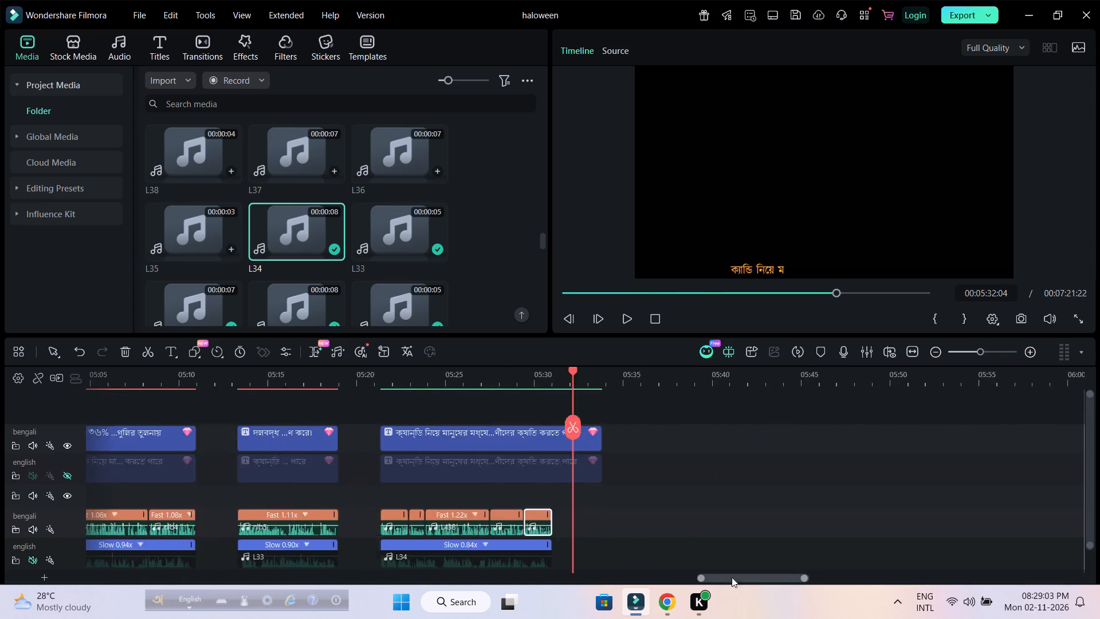
{"action": "left_click_drag", "start_coordinate": [732, 577], "coordinate": [722, 579]}
{"action": "scroll", "coordinate": [809, 476], "scroll_direction": "down", "scroll_amount": 1}
{"action": "scroll", "coordinate": [809, 476], "scroll_direction": "up", "scroll_amount": 1}
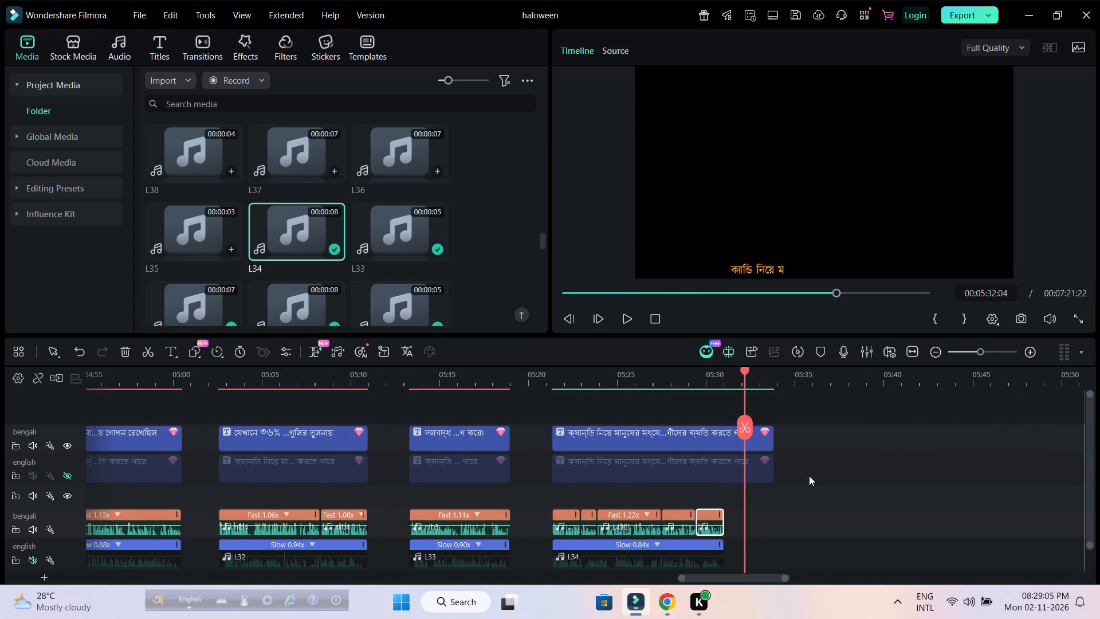
{"action": "left_click_drag", "start_coordinate": [547, 443], "coordinate": [645, 475]}
{"action": "left_click_drag", "start_coordinate": [771, 442], "coordinate": [731, 448]}
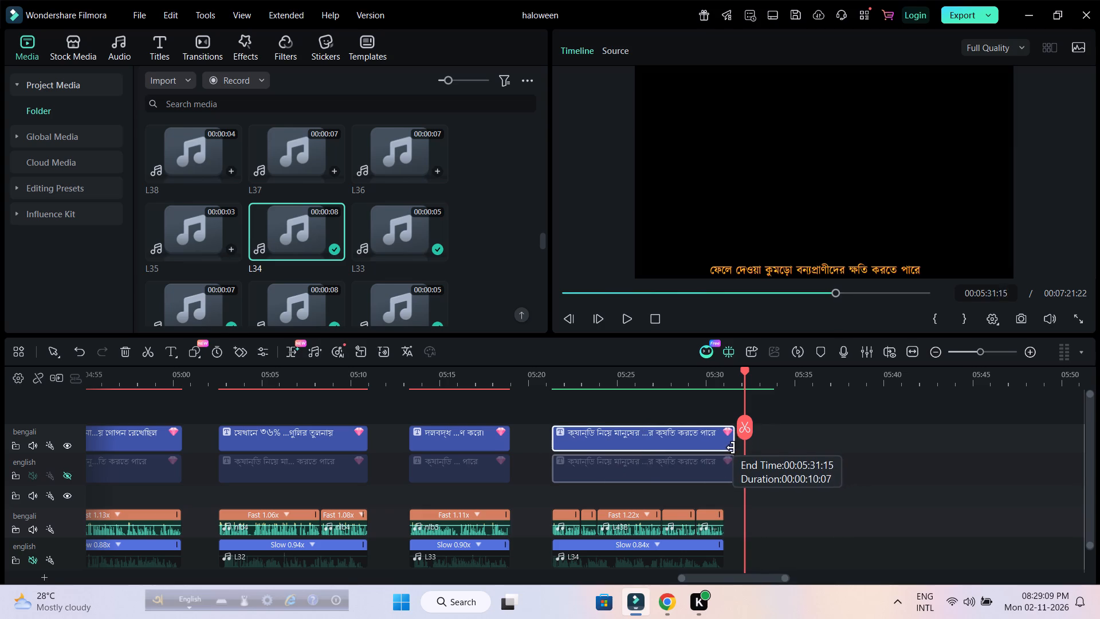
{"action": "left_click_drag", "start_coordinate": [731, 448], "coordinate": [725, 448]}
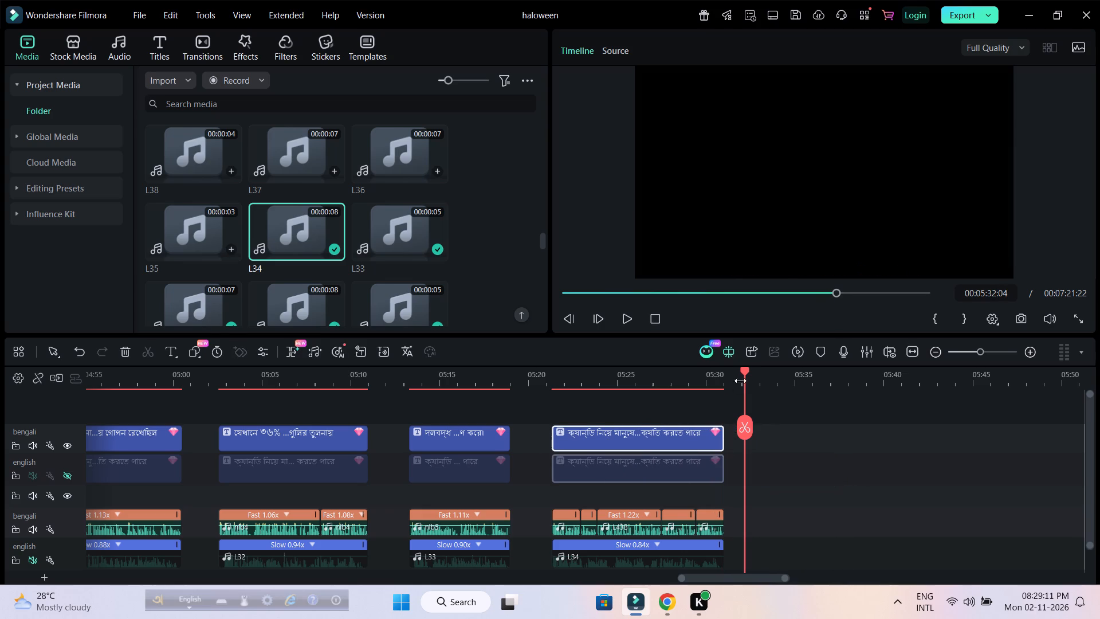
{"action": "left_click_drag", "start_coordinate": [745, 370], "coordinate": [580, 372]}
{"action": "left_click_drag", "start_coordinate": [611, 379], "coordinate": [930, 384]}
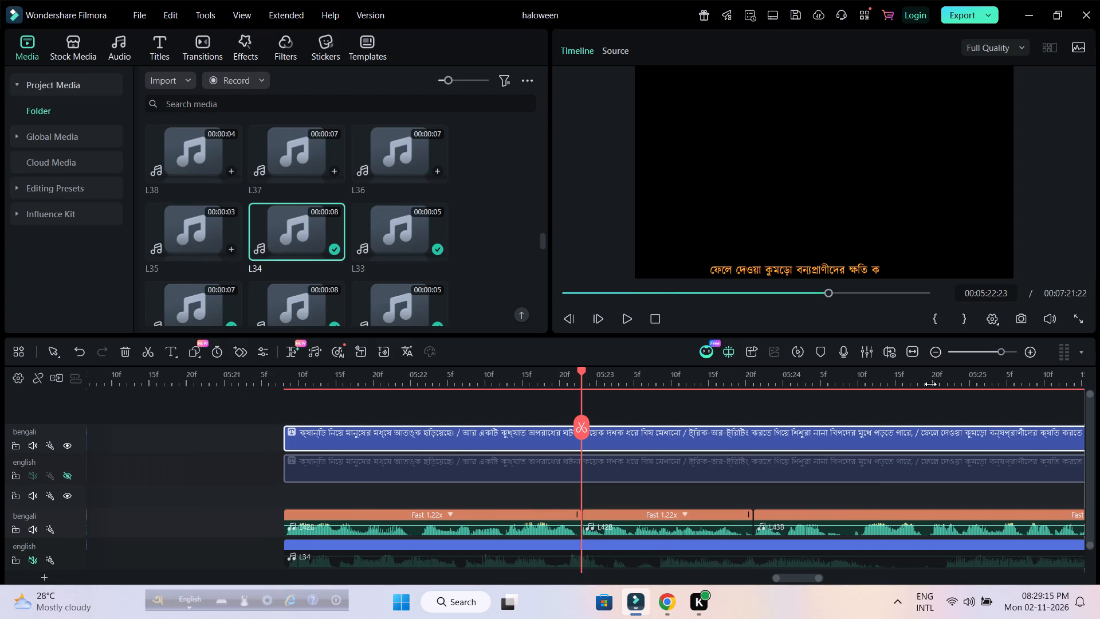
{"action": "left_click_drag", "start_coordinate": [930, 384], "coordinate": [659, 384]}
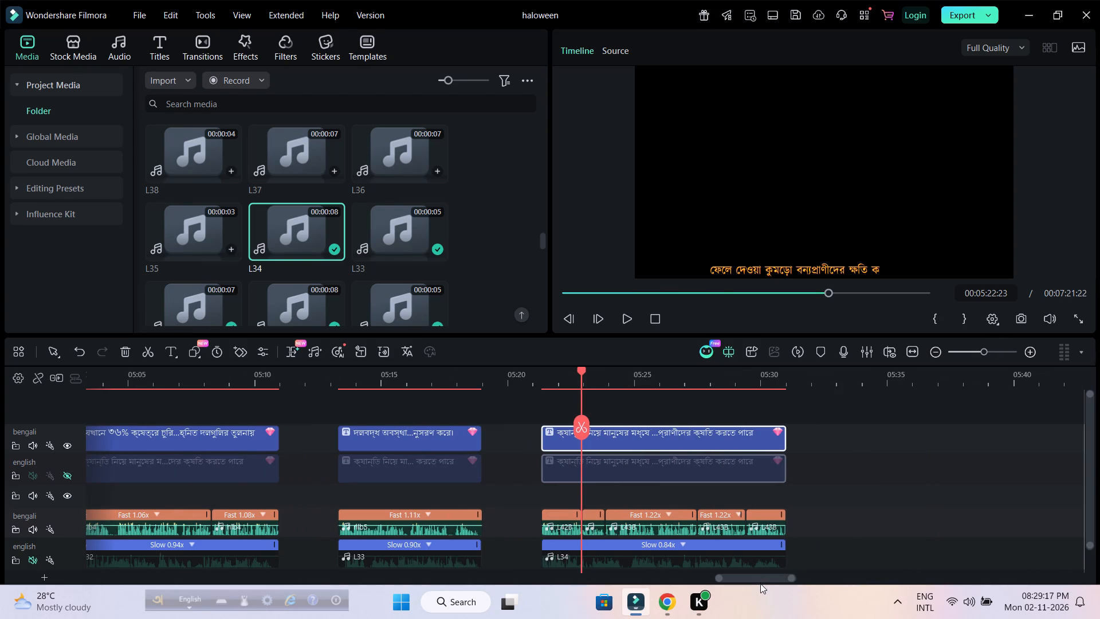
{"action": "left_click_drag", "start_coordinate": [763, 579], "coordinate": [775, 579]}
{"action": "scroll", "coordinate": [765, 509], "scroll_direction": "down", "scroll_amount": 1}
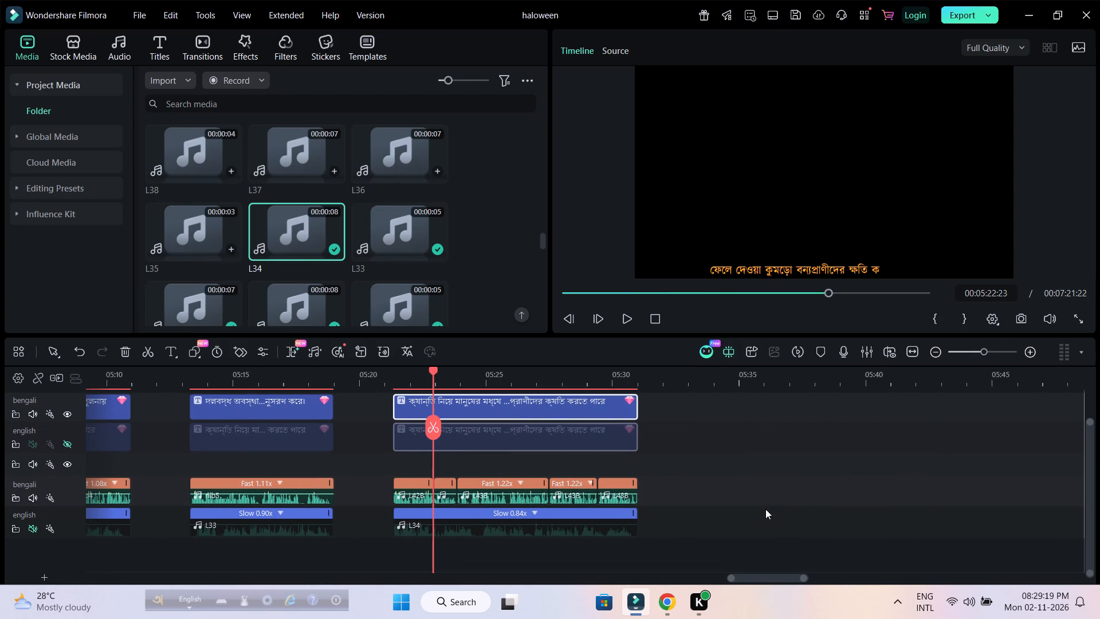
{"action": "scroll", "coordinate": [765, 509], "scroll_direction": "up", "scroll_amount": 1}
{"action": "double_click", "coordinate": [558, 444]}
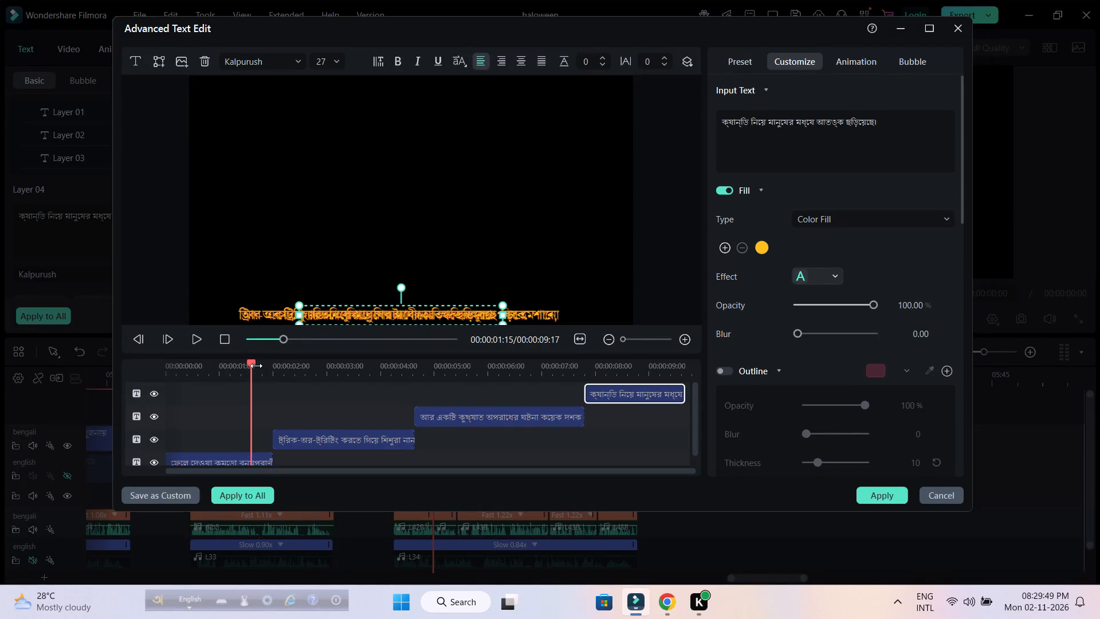
Play the subtitle's layers from the start in the advanced text editor, and close it without applying changes.
{"action": "left_click", "coordinate": [256, 364]}
{"action": "left_click_drag", "start_coordinate": [252, 363], "coordinate": [68, 385]}
{"action": "left_click", "coordinate": [192, 339]}
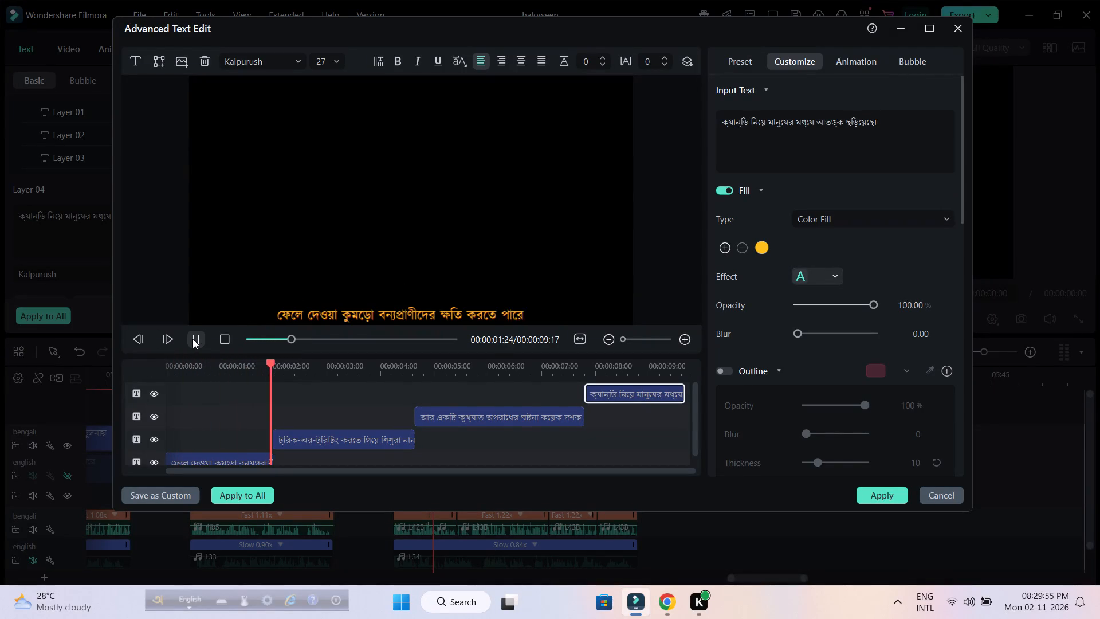
{"action": "left_click", "coordinate": [192, 339]}
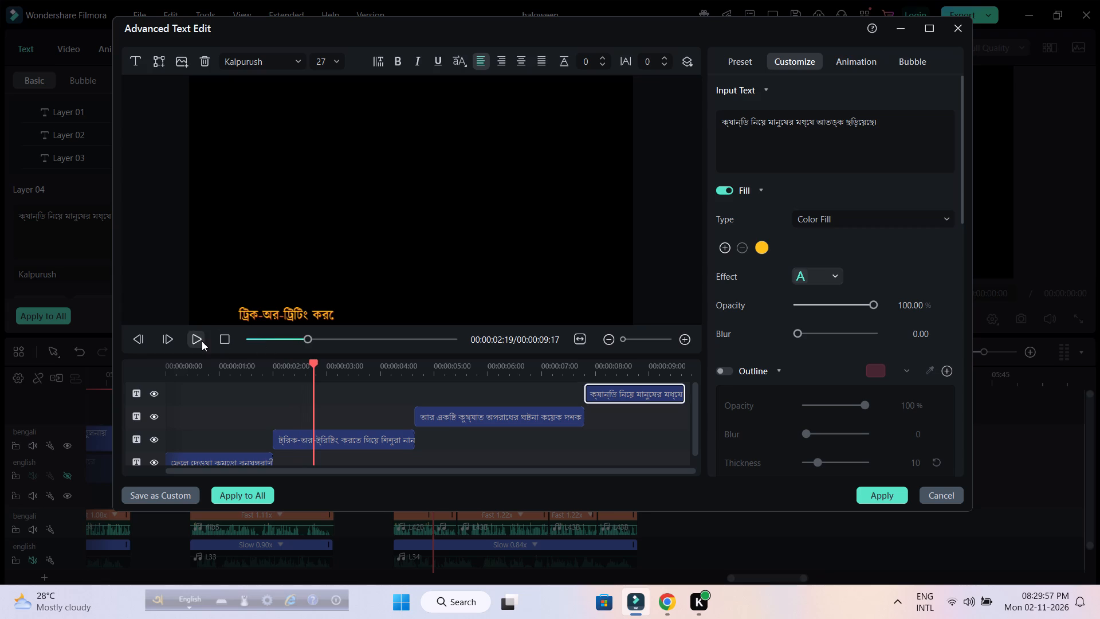
{"action": "left_click", "coordinate": [956, 496]}
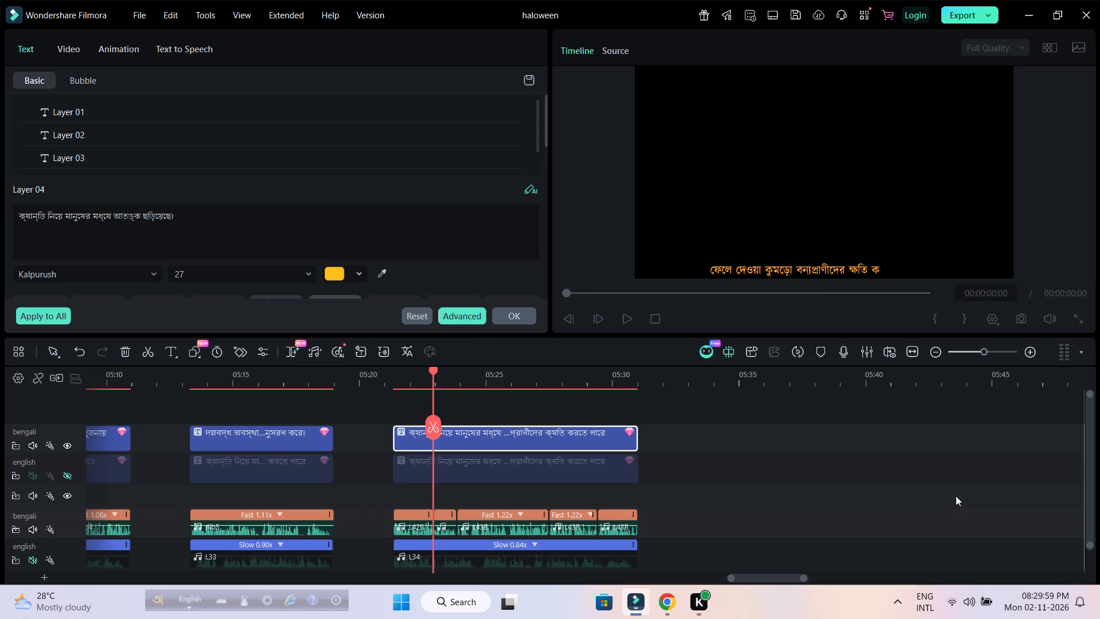
Play the Bengali narration above L34 from 00:05:21:08, and replay the second L42B part to check the subtitle timing.
{"action": "left_click_drag", "start_coordinate": [474, 385], "coordinate": [982, 431]}
{"action": "left_click_drag", "start_coordinate": [435, 369], "coordinate": [320, 394]}
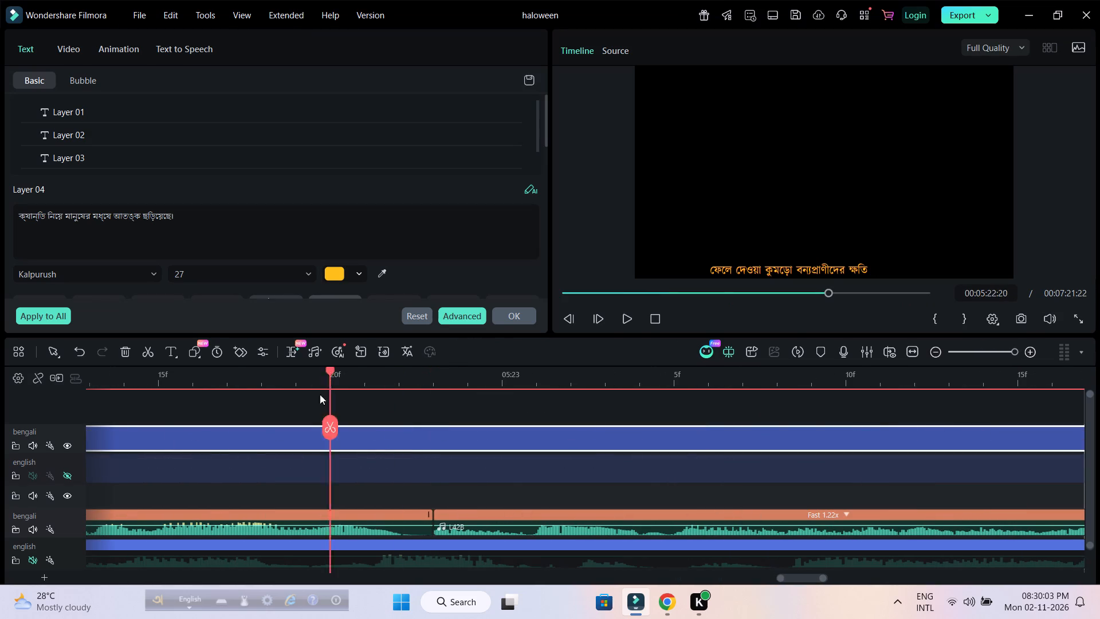
{"action": "left_click_drag", "start_coordinate": [320, 394], "coordinate": [582, 467]}
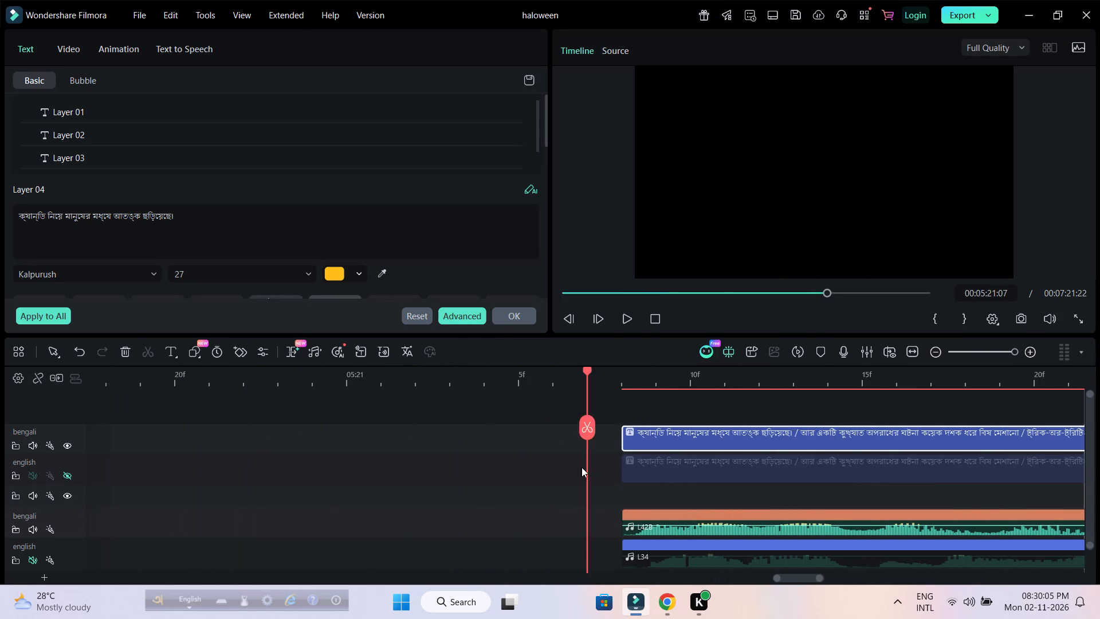
{"action": "left_click_drag", "start_coordinate": [582, 467], "coordinate": [616, 469]}
{"action": "left_click_drag", "start_coordinate": [752, 386], "coordinate": [445, 385]}
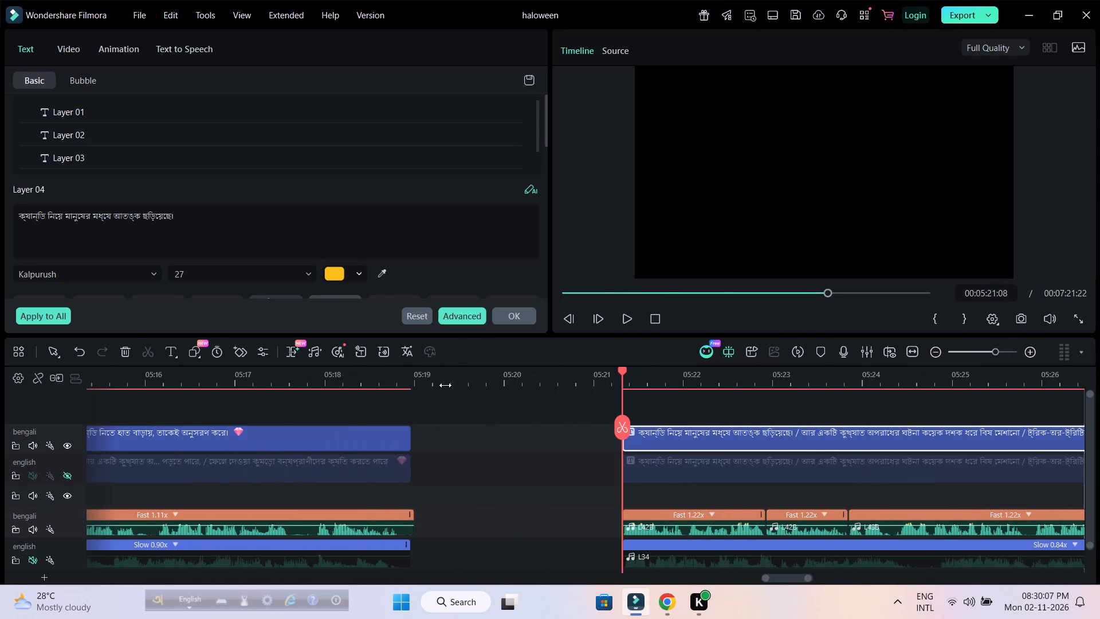
{"action": "left_click_drag", "start_coordinate": [783, 577], "coordinate": [788, 577]}
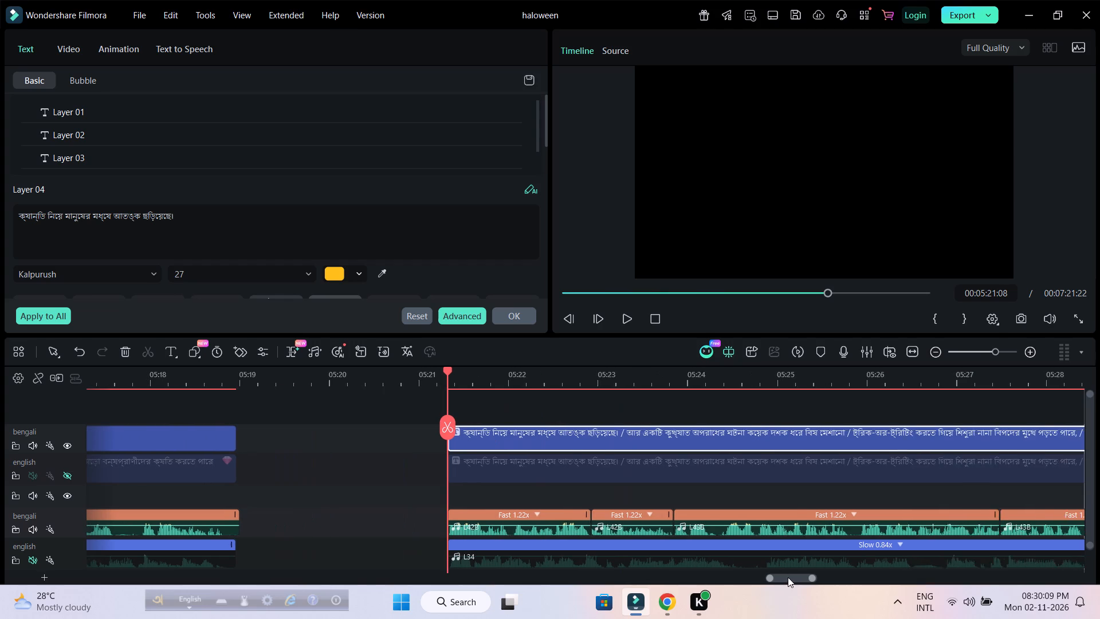
{"action": "left_click_drag", "start_coordinate": [788, 577], "coordinate": [789, 577]}
{"action": "left_click_drag", "start_coordinate": [442, 381], "coordinate": [621, 389]}
{"action": "key", "text": "space"}
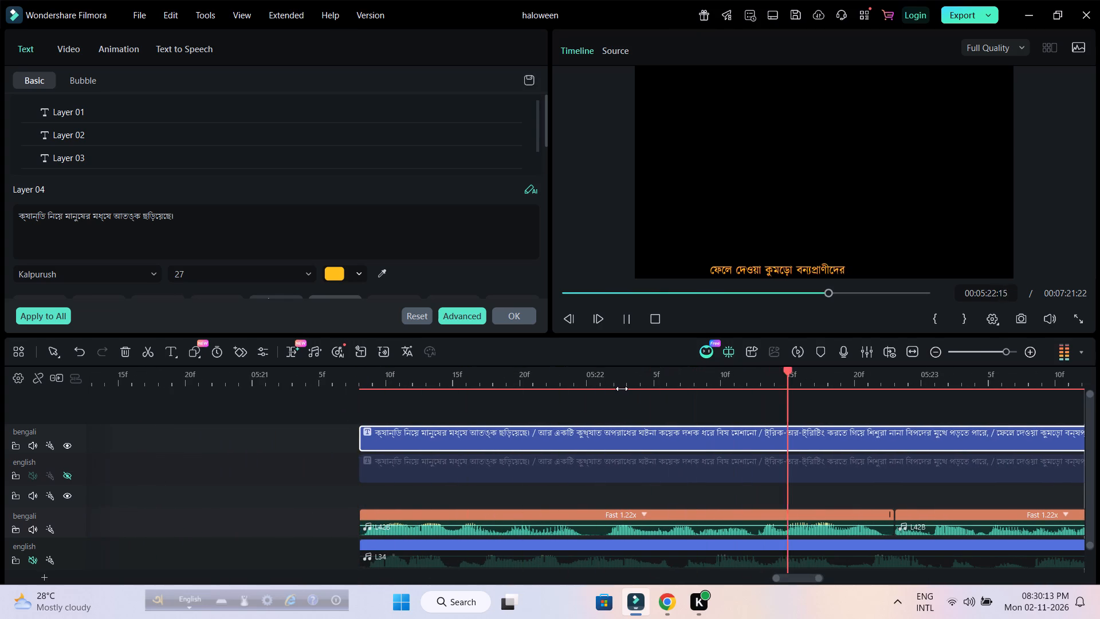
{"action": "key", "text": "space"}
{"action": "left_click_drag", "start_coordinate": [539, 383], "coordinate": [307, 382]}
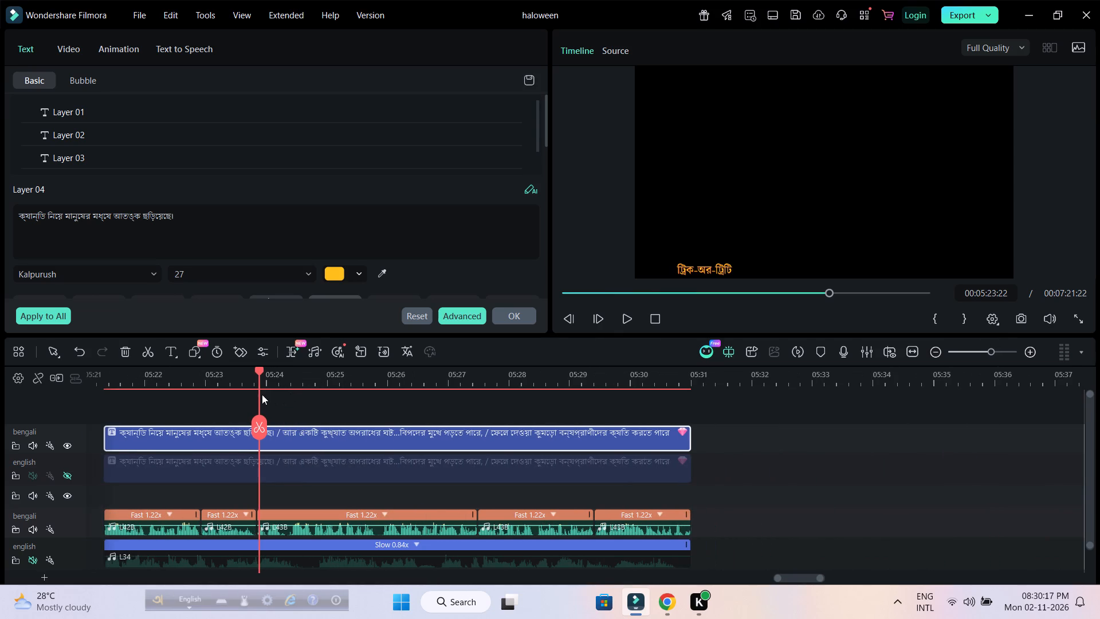
{"action": "left_click_drag", "start_coordinate": [261, 370], "coordinate": [197, 375]}
{"action": "key", "text": "space"}
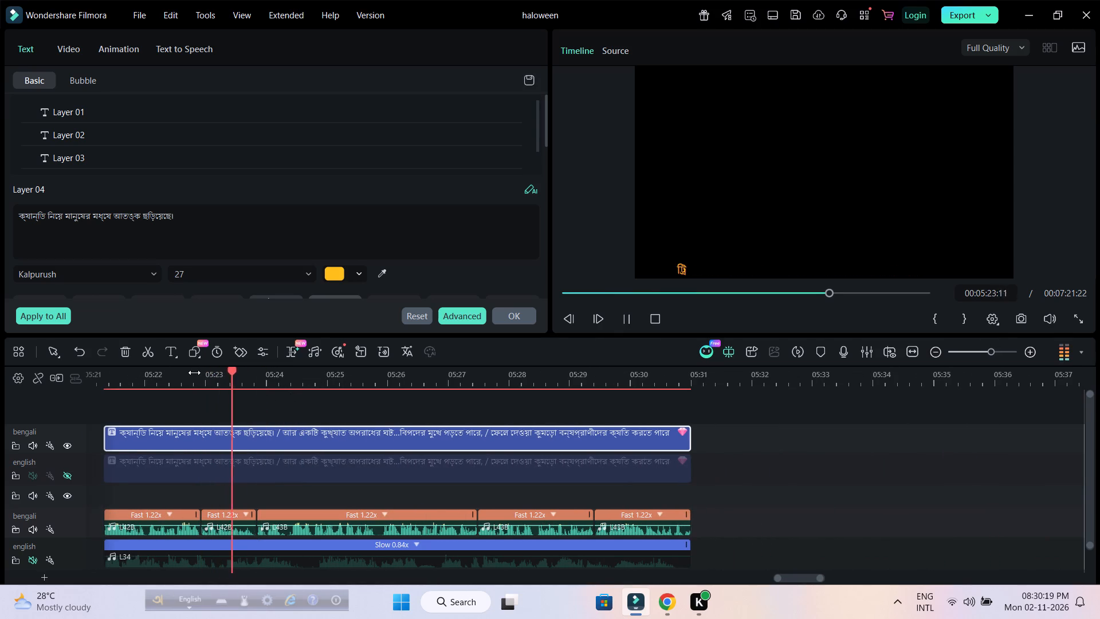
{"action": "key", "text": "space"}
Using the start of the first L43B part at 00:05:23:21, extend the subtitle's "ফেলে দেওয়া কুমড়ো" layer to end at 00:00:02:13.
{"action": "left_click_drag", "start_coordinate": [304, 386], "coordinate": [378, 386]}
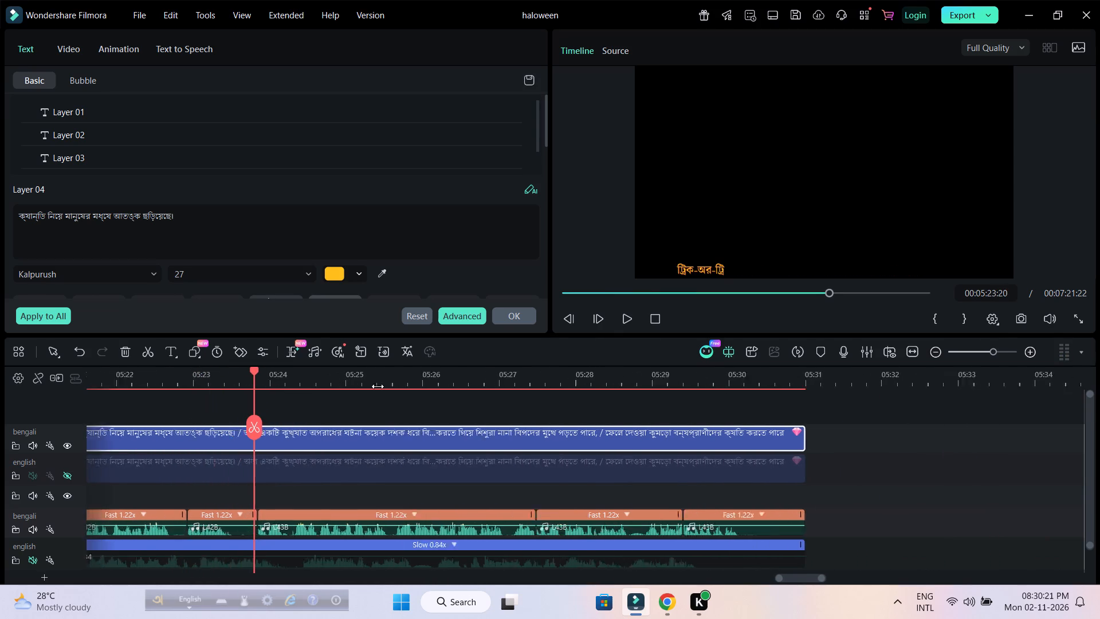
{"action": "left_click_drag", "start_coordinate": [378, 386], "coordinate": [665, 396]}
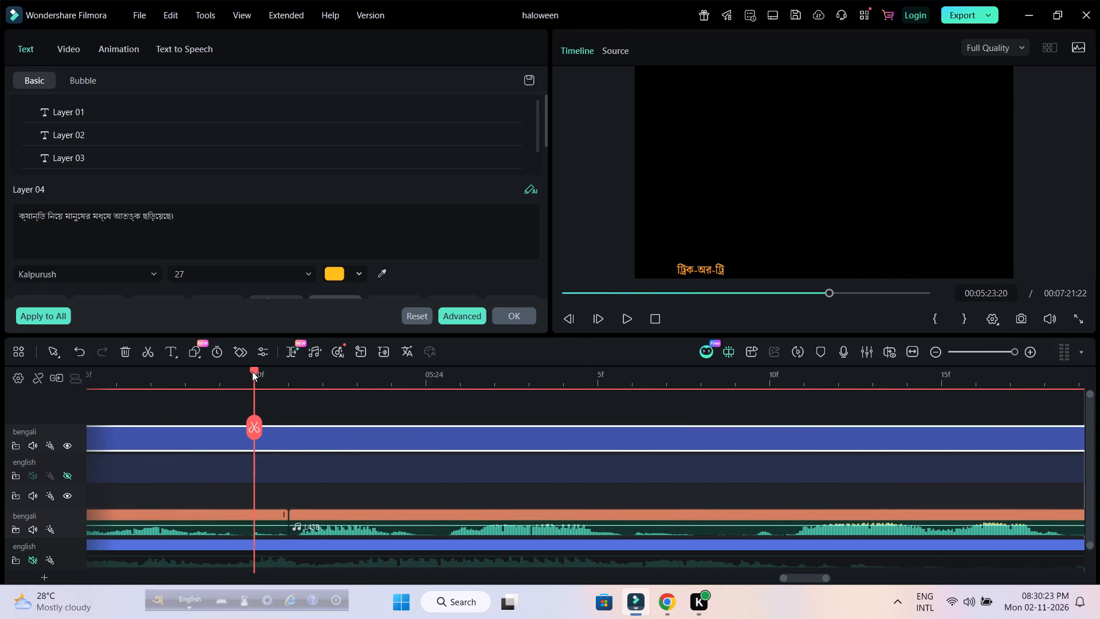
{"action": "left_click_drag", "start_coordinate": [253, 371], "coordinate": [281, 372]}
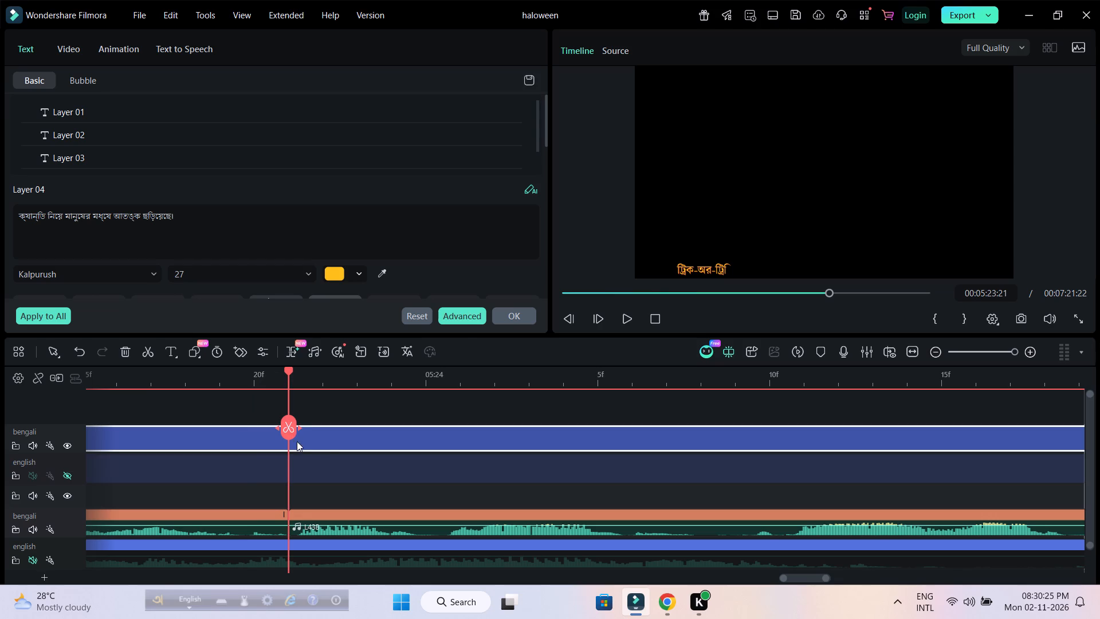
{"action": "left_click", "coordinate": [462, 320]}
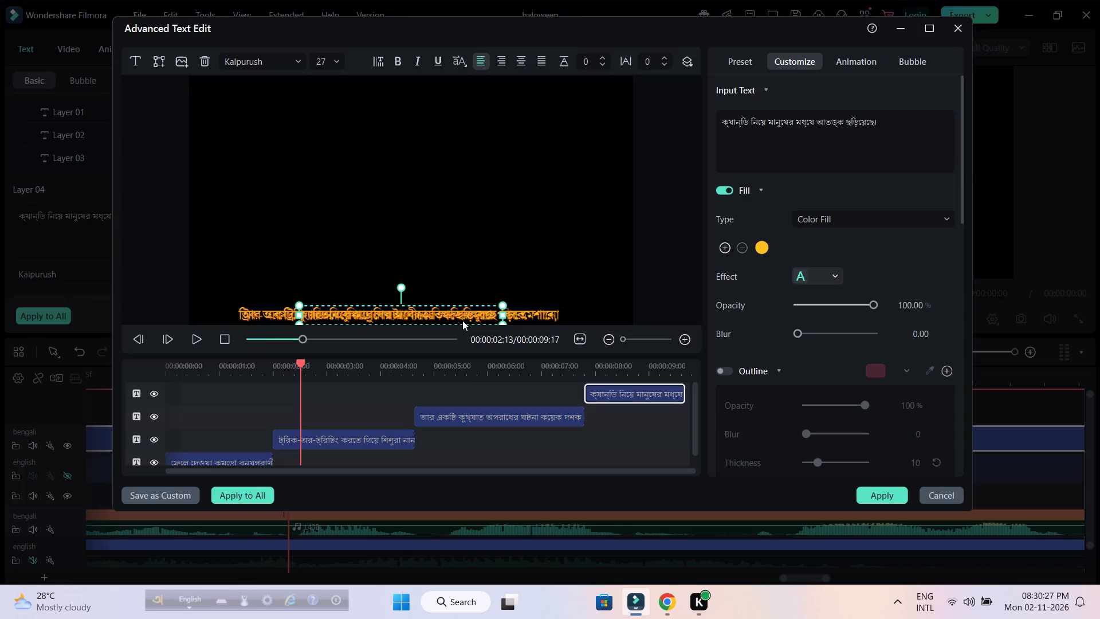
{"action": "scroll", "coordinate": [450, 397], "scroll_direction": "down", "scroll_amount": 3}
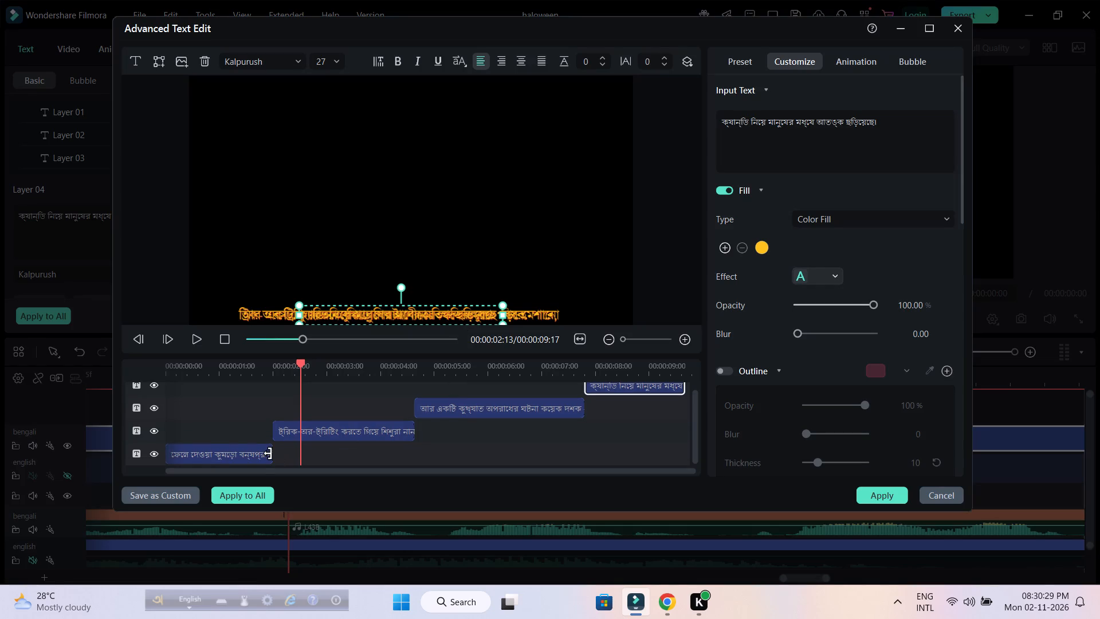
{"action": "left_click_drag", "start_coordinate": [267, 454], "coordinate": [293, 455]}
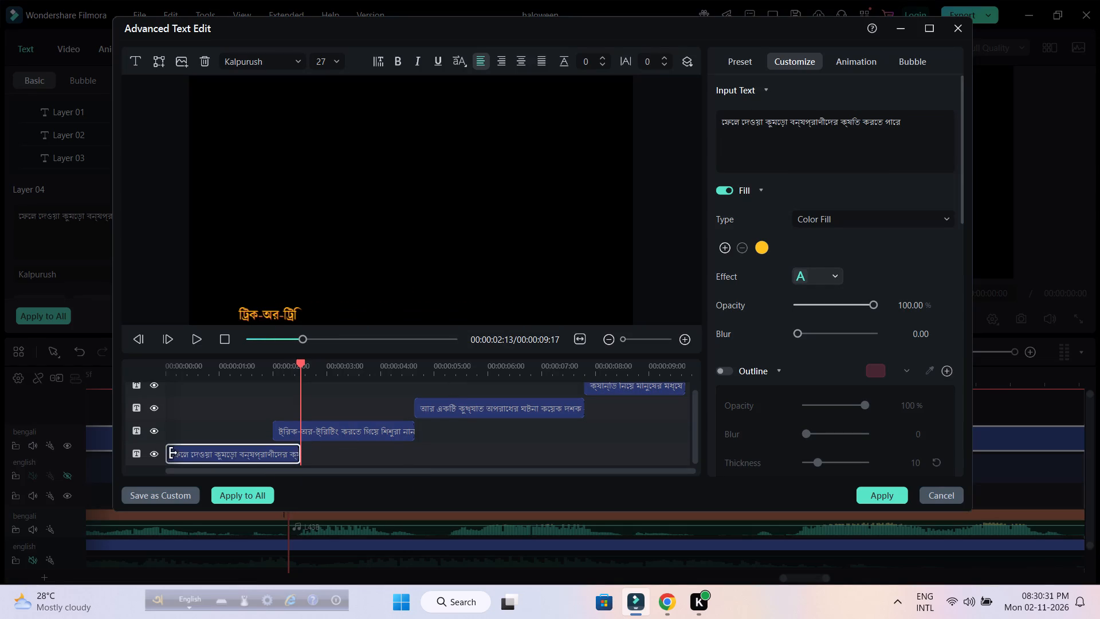
Hide the other text layers and replace the "ফেলে দেওয়া কুমড়ো" layer's text with the copied "মনোবিজ্ঞানে এই ঘটনাকে বলা হয় ডি-ইনডিভিজুয়েশন।".
{"action": "left_click", "coordinate": [154, 430]}
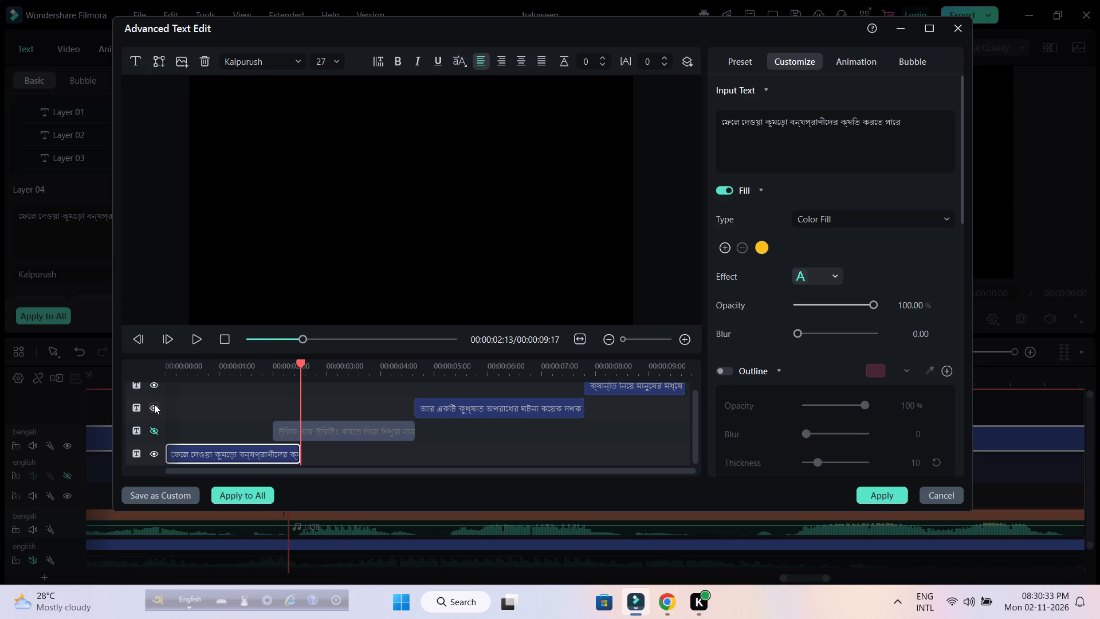
{"action": "left_click", "coordinate": [154, 408]}
{"action": "left_click", "coordinate": [154, 387]}
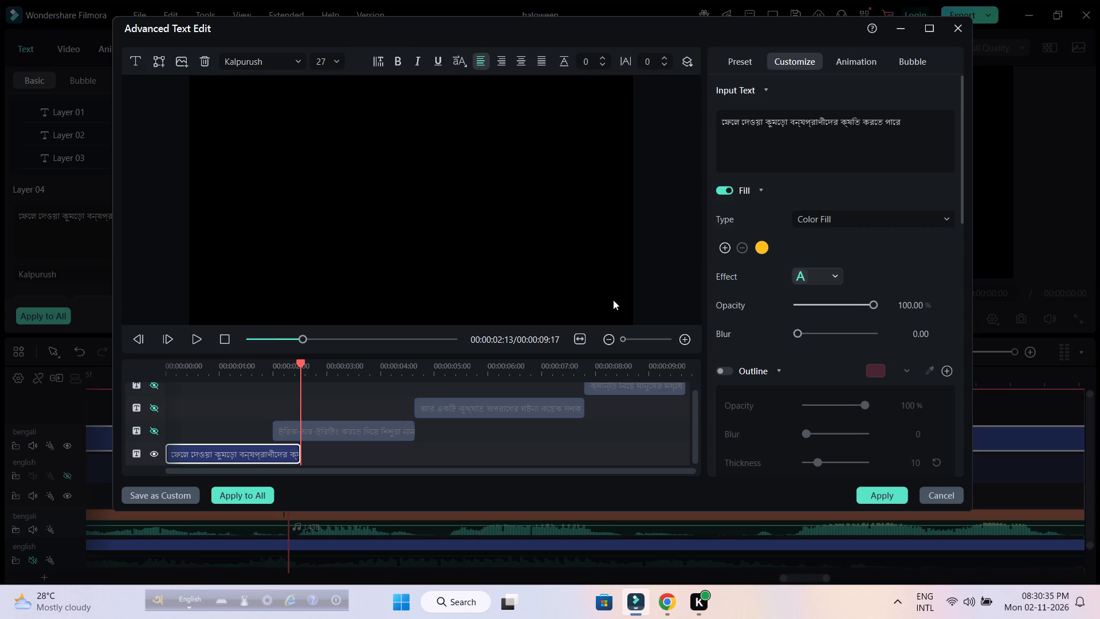
{"action": "left_click_drag", "start_coordinate": [905, 123], "coordinate": [772, 121]}
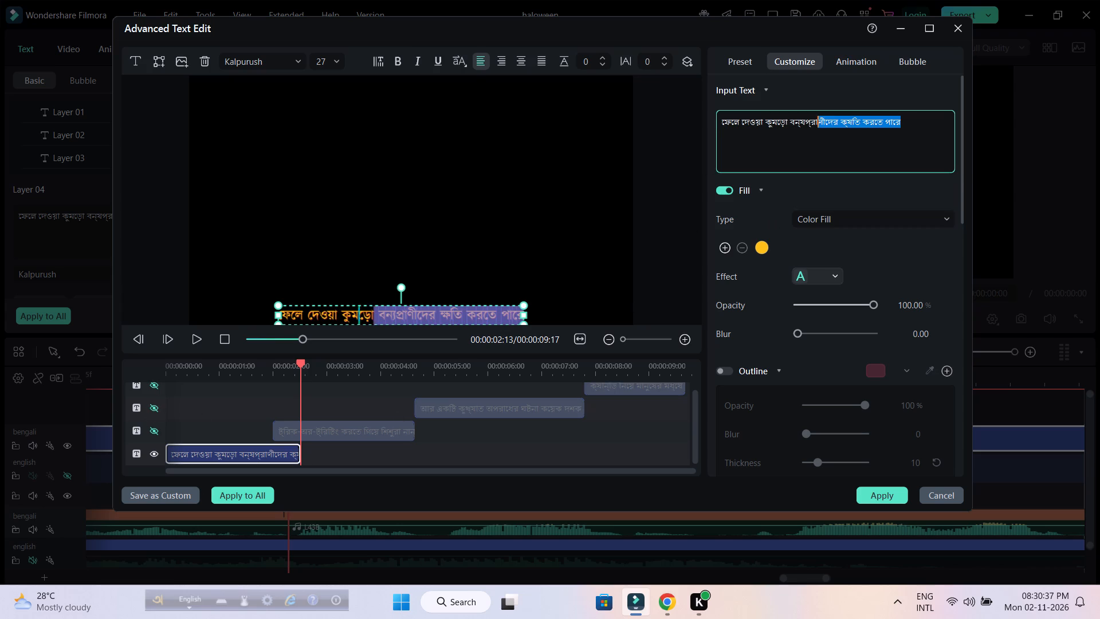
{"action": "left_click_drag", "start_coordinate": [772, 121], "coordinate": [708, 116]}
{"action": "key", "text": "ctrl+v"}
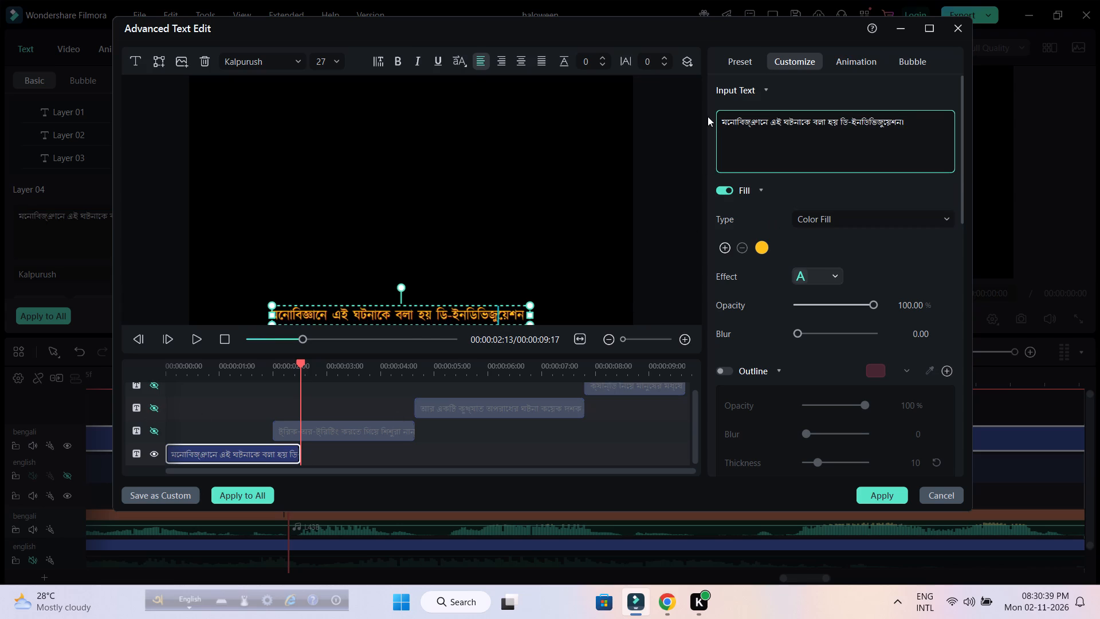
Enlarge the "মনোবিজ্ঞানে" subtitle text to size 36 and centre it along the bottom of the frame.
{"action": "left_click_drag", "start_coordinate": [530, 306], "coordinate": [540, 300]}
{"action": "left_click_drag", "start_coordinate": [533, 312], "coordinate": [510, 316]}
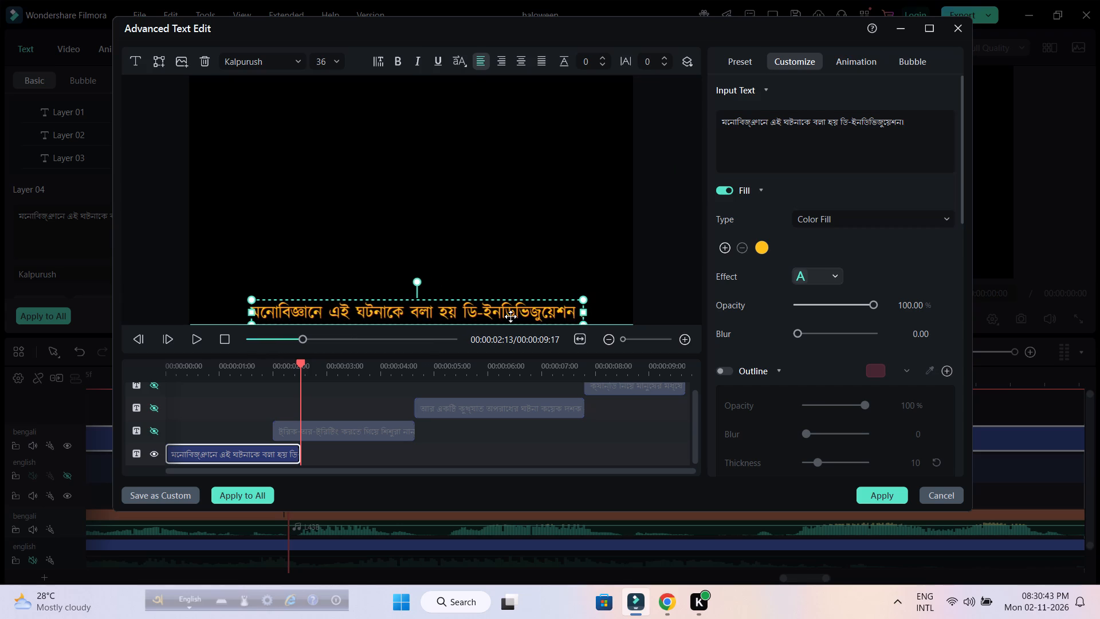
{"action": "left_click_drag", "start_coordinate": [510, 316], "coordinate": [509, 316]}
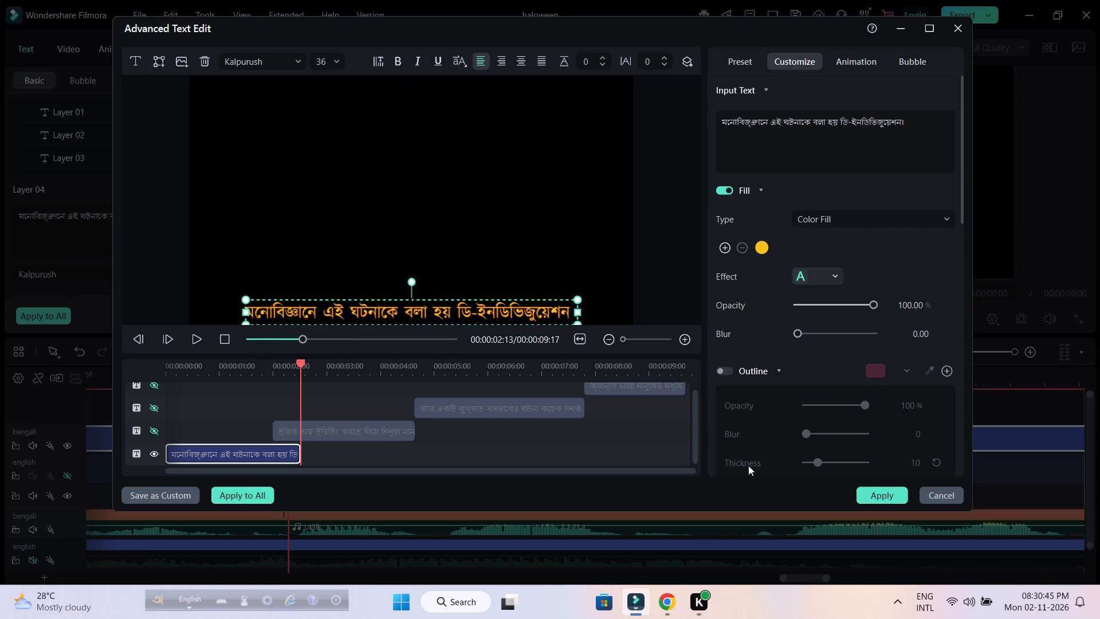
Move the "ট্রিক-অর-ট্রিটিং" layer to start at 00:00:02:13 and apply the subtitle changes.
{"action": "left_click_drag", "start_coordinate": [383, 434], "coordinate": [426, 435]}
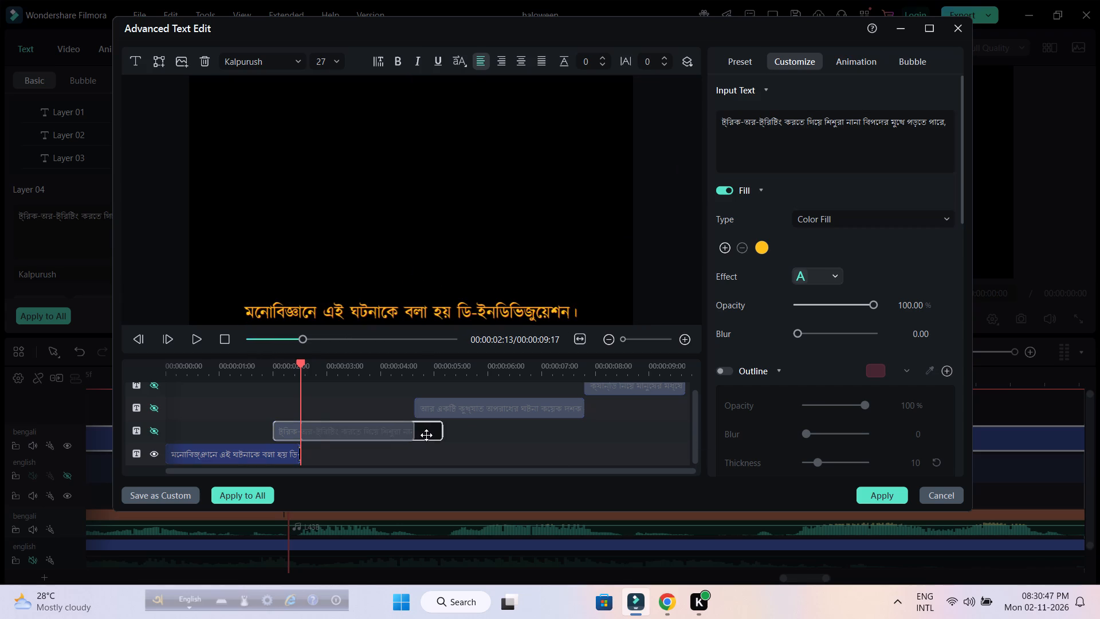
{"action": "left_click_drag", "start_coordinate": [426, 435], "coordinate": [415, 436]}
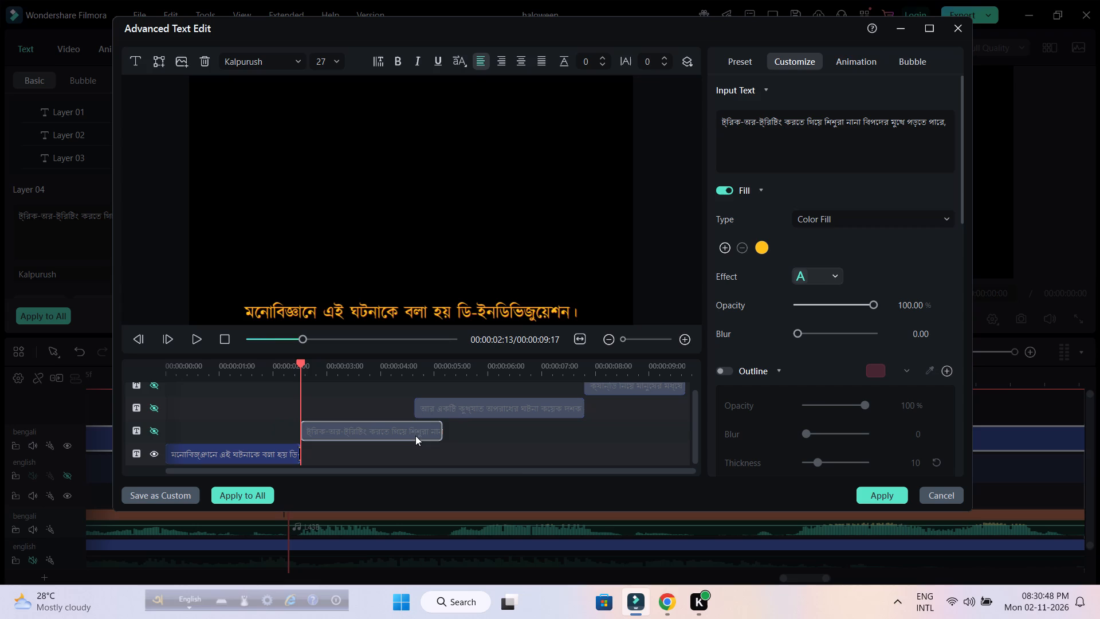
{"action": "left_click", "coordinate": [870, 497]}
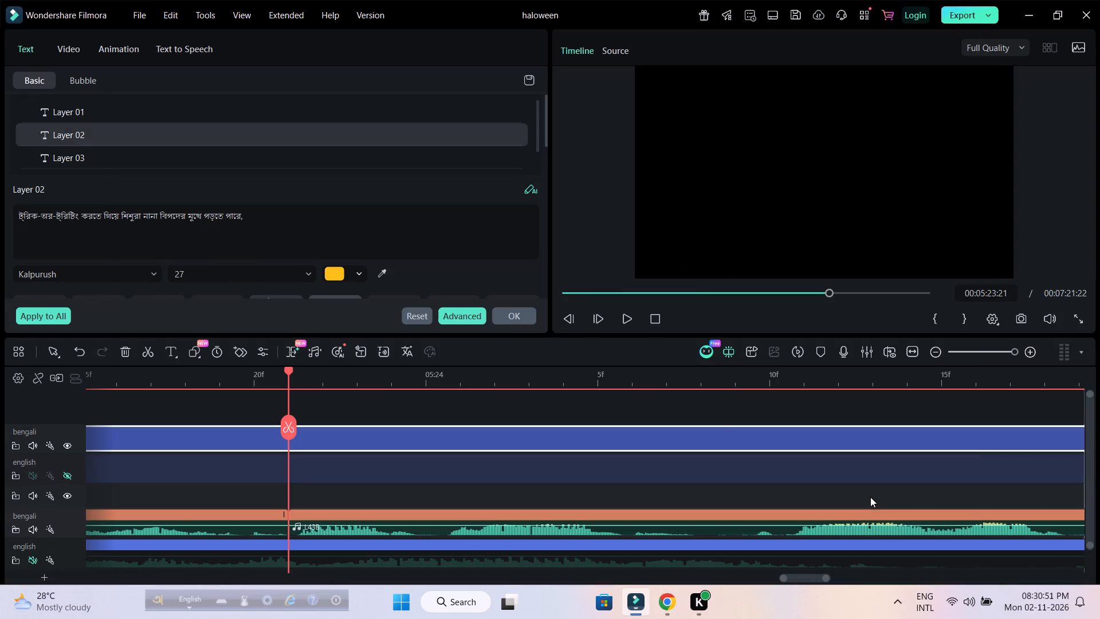
Play the Bengali narration from the first L43B part, and place the playhead at the start of the second L43B part.
{"action": "left_click_drag", "start_coordinate": [733, 381], "coordinate": [514, 374]}
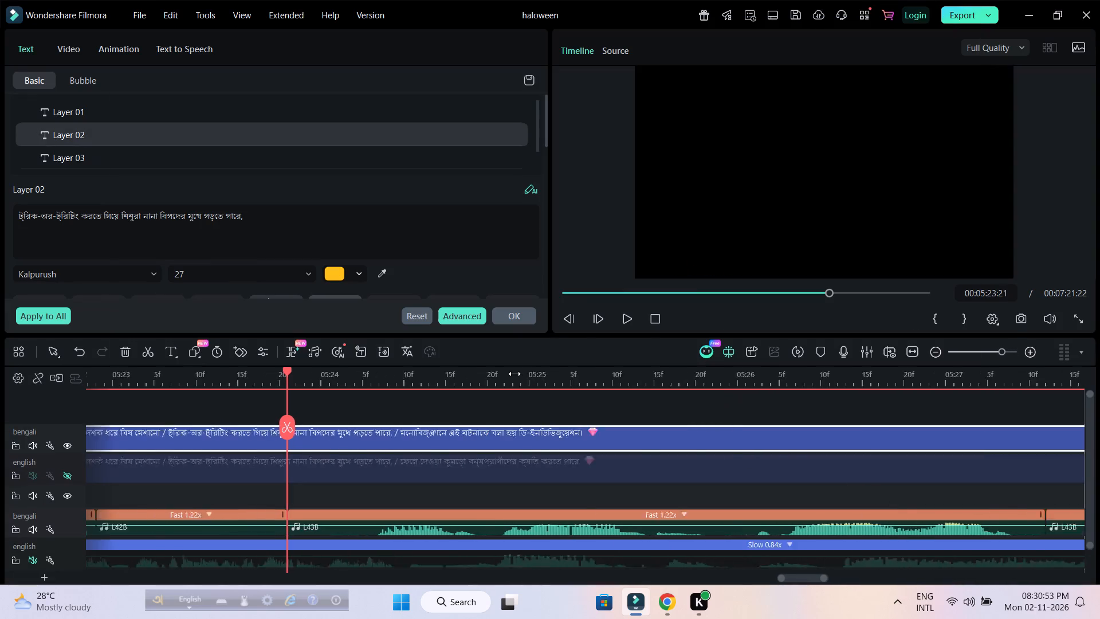
{"action": "left_click_drag", "start_coordinate": [514, 374], "coordinate": [426, 371]}
{"action": "key", "text": "space"}
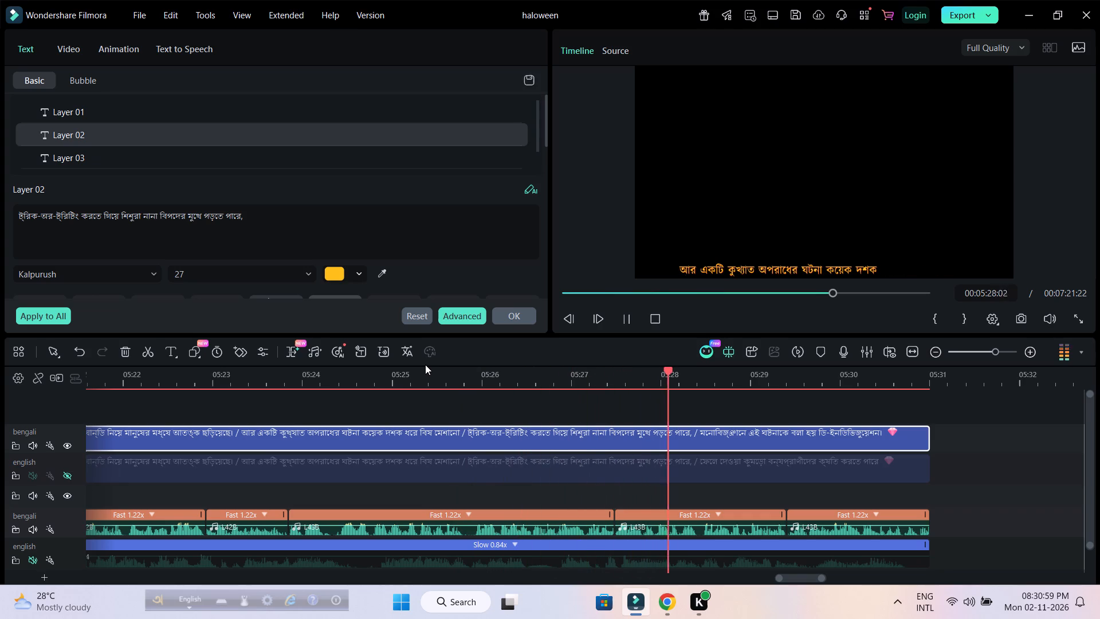
{"action": "key", "text": "space"}
{"action": "left_click_drag", "start_coordinate": [698, 371], "coordinate": [622, 375]}
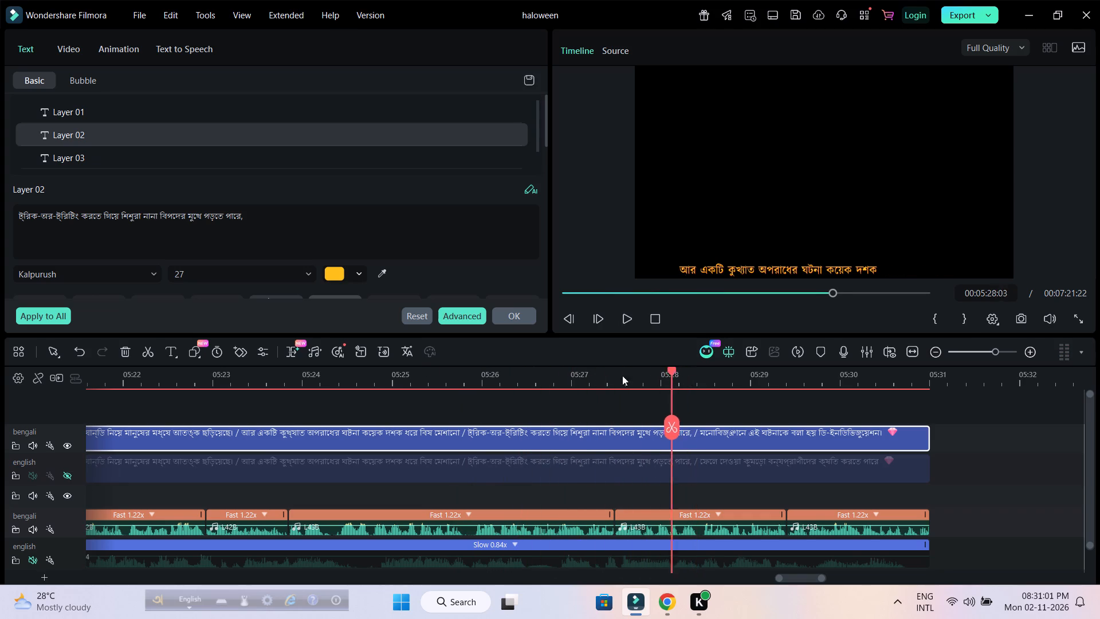
{"action": "left_click_drag", "start_coordinate": [622, 375], "coordinate": [575, 375]}
{"action": "key", "text": "space"}
{"action": "key", "text": "space"}
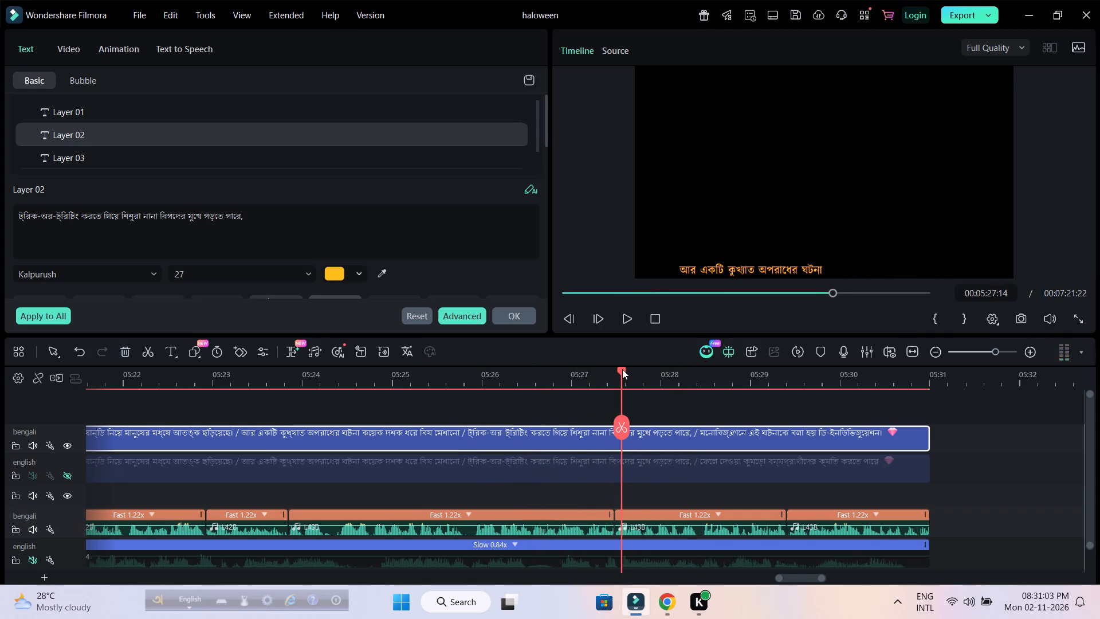
{"action": "left_click_drag", "start_coordinate": [622, 369], "coordinate": [613, 371]}
Switch to Chrome, copy the "অর্থাৎ, নিজের পরিচয় গোপন থাকা" sentence from the ChatGPT Halloween Facts Script conversation, and return to Filmora.
{"action": "left_click", "coordinate": [668, 602]}
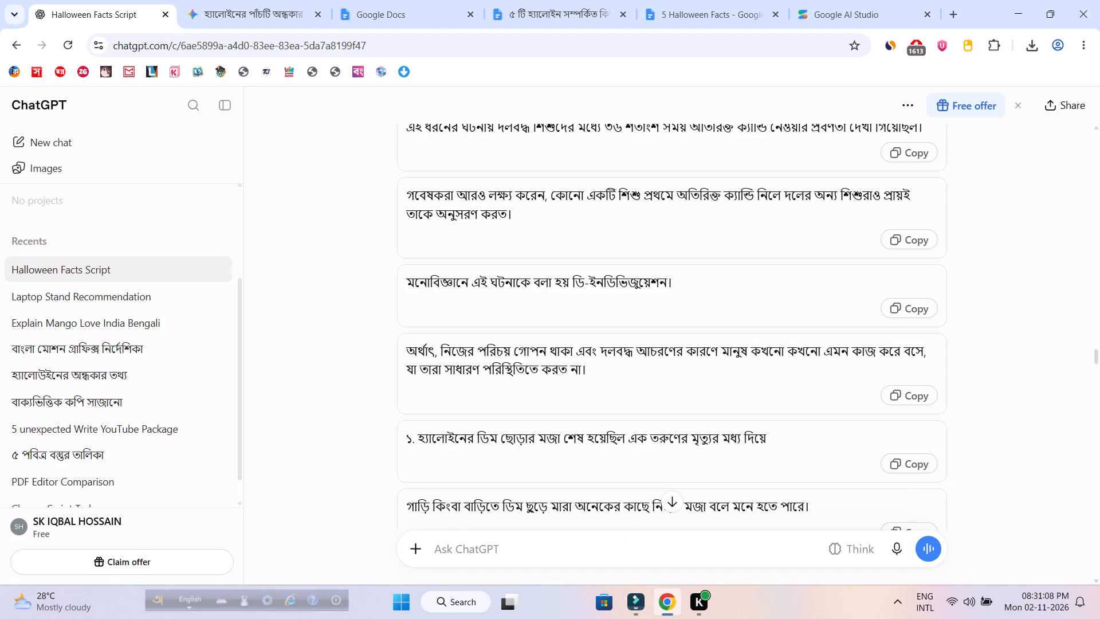
{"action": "left_click", "coordinate": [914, 392]}
{"action": "left_click", "coordinate": [642, 608]}
Open the subtitle in the advanced text editor and extend the "ট্রিক-অর-ট্রিটিং" layer to end at 00:00:06:04.
{"action": "left_click", "coordinate": [464, 315]}
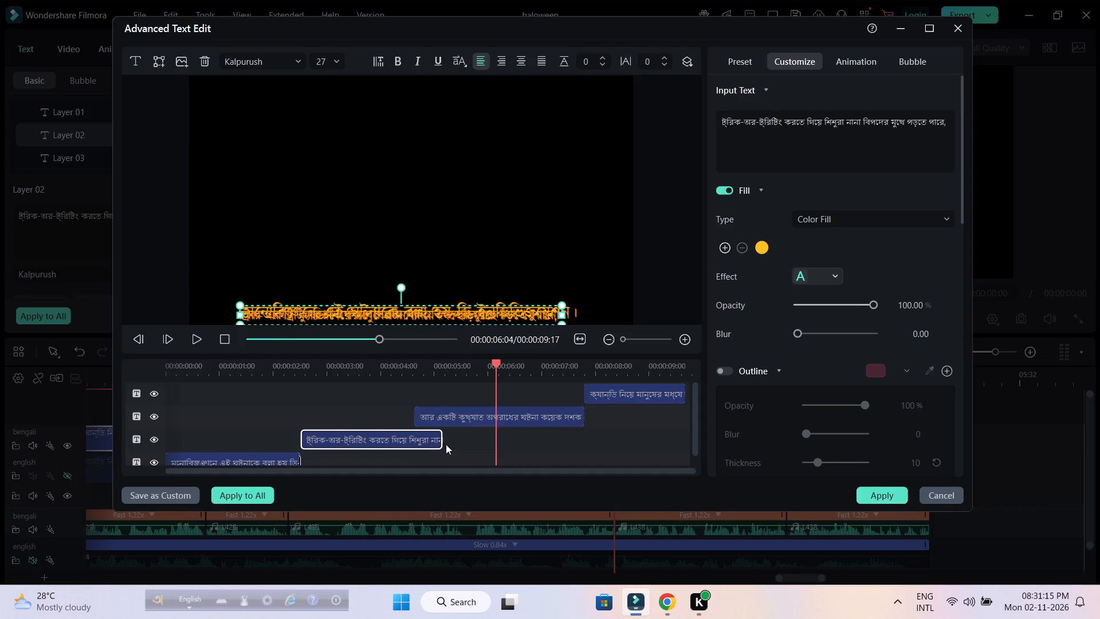
{"action": "left_click_drag", "start_coordinate": [439, 441], "coordinate": [489, 441]}
Replace the "ট্রিক-অর-ট্রিটিং" layer's text with "অর্থাৎ, নিজের পরিচয় গোপন থাকা এবং দলবদ্ধ আচরণের কারণে", trimming the rest of the copied sentence.
{"action": "double_click", "coordinate": [466, 441]}
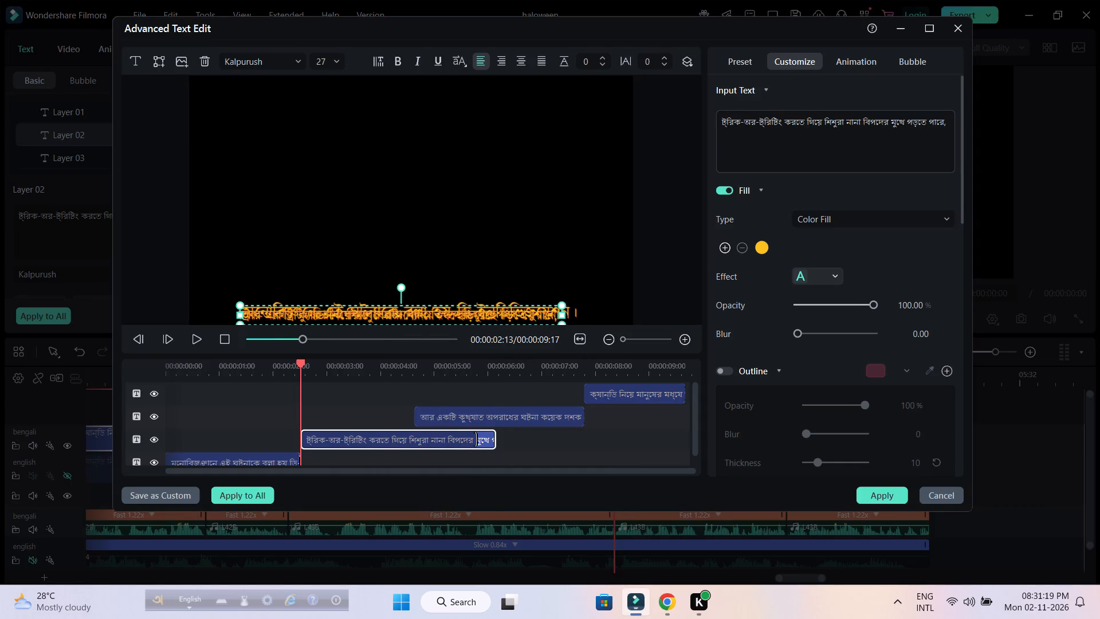
{"action": "left_click_drag", "start_coordinate": [948, 126], "coordinate": [712, 127]}
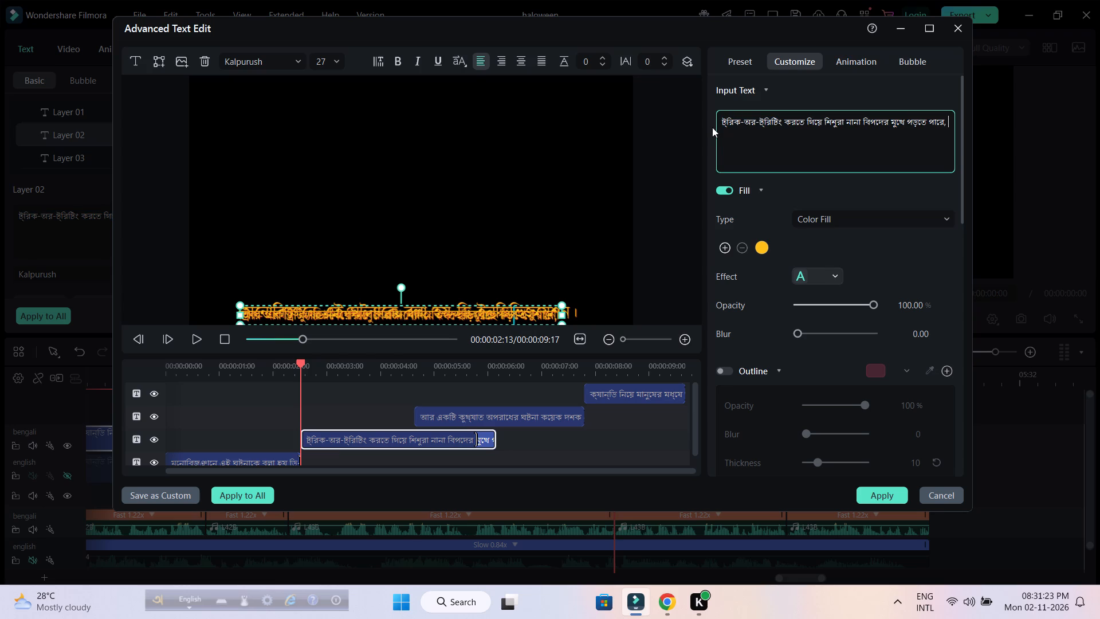
{"action": "key", "text": "ctrl+v"}
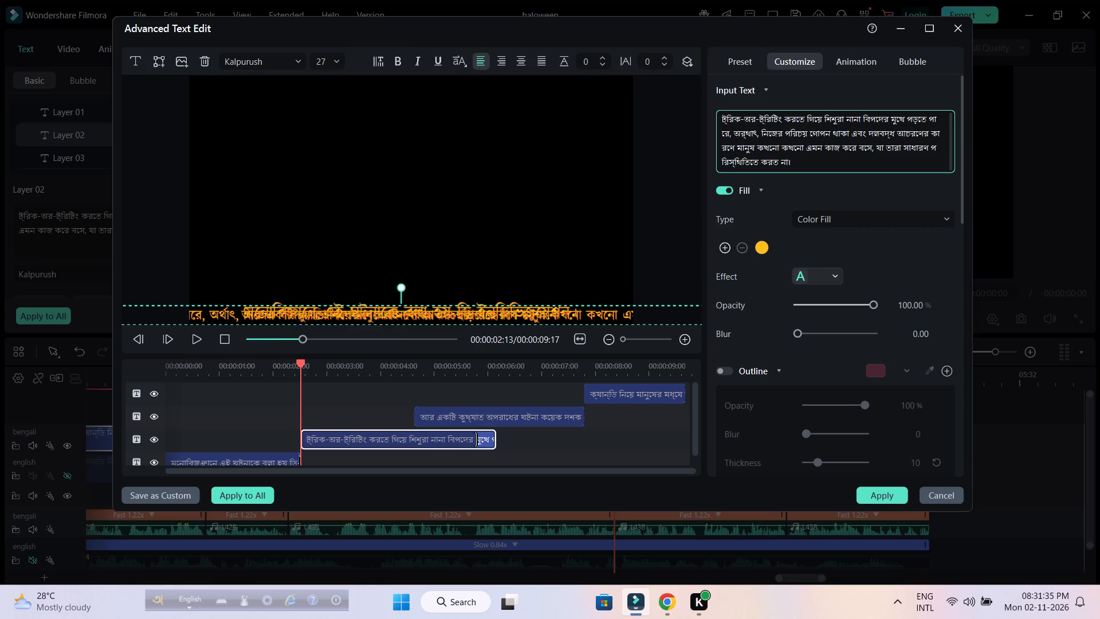
{"action": "left_click_drag", "start_coordinate": [731, 135], "coordinate": [716, 115]}
{"action": "key", "text": "BackSpace"}
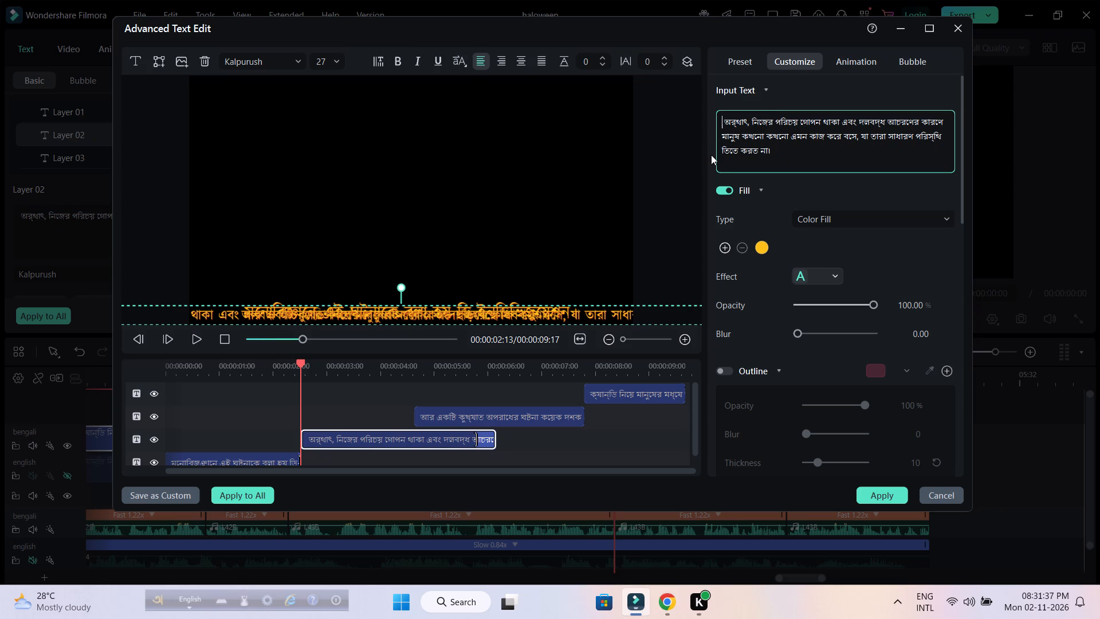
{"action": "key", "text": "Right"}
{"action": "key", "text": "BackSpace"}
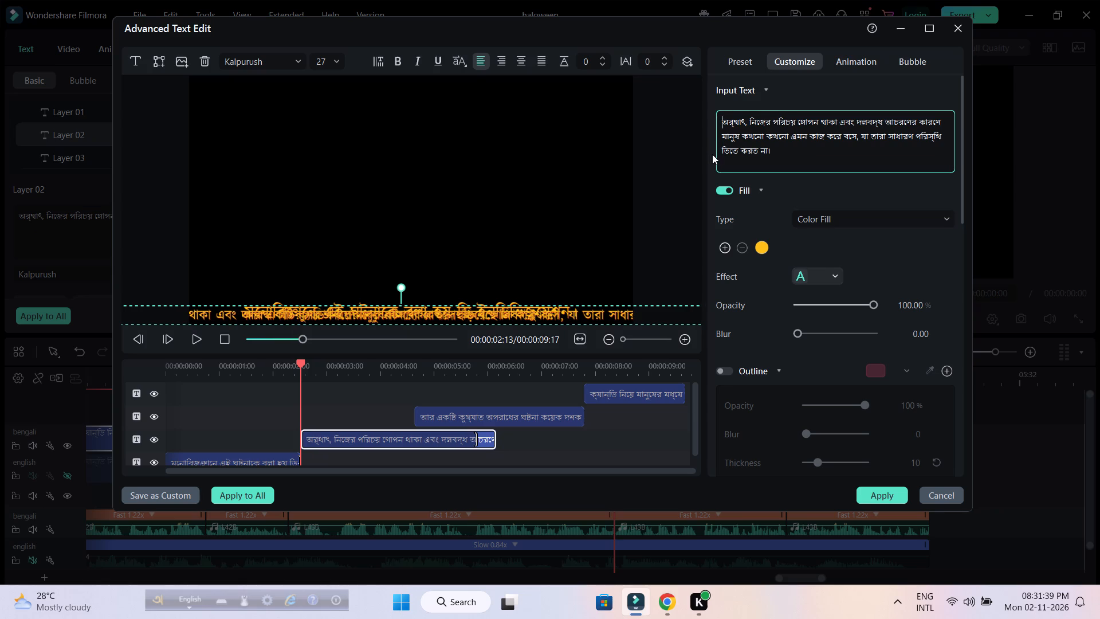
{"action": "left_click_drag", "start_coordinate": [775, 150], "coordinate": [715, 134]}
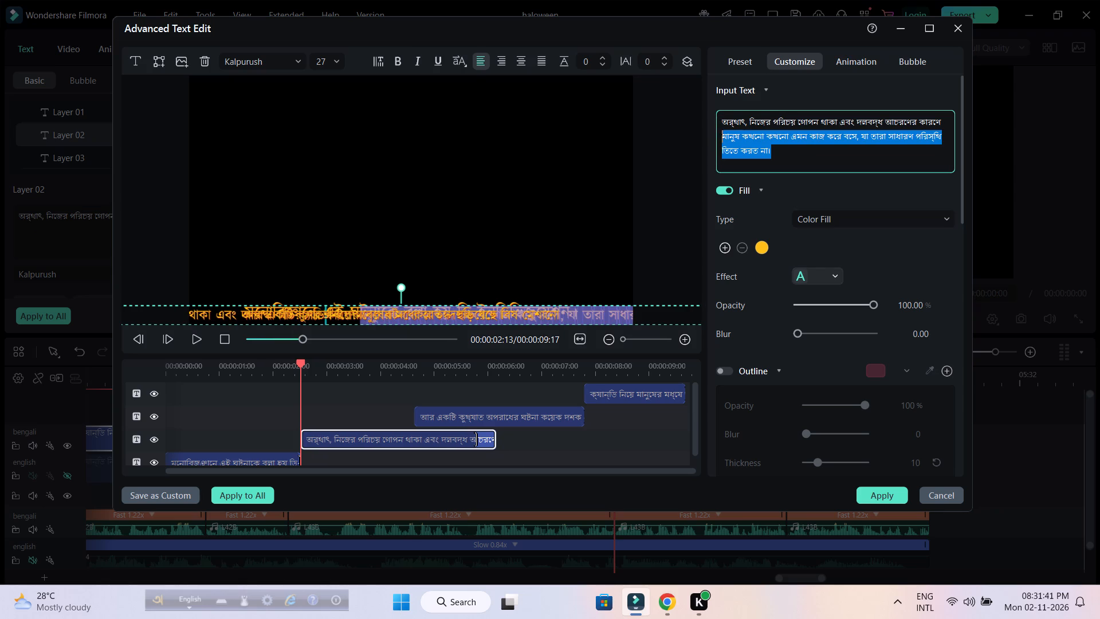
{"action": "left_click_drag", "start_coordinate": [715, 134], "coordinate": [714, 134]}
{"action": "key", "text": "BackSpace"}
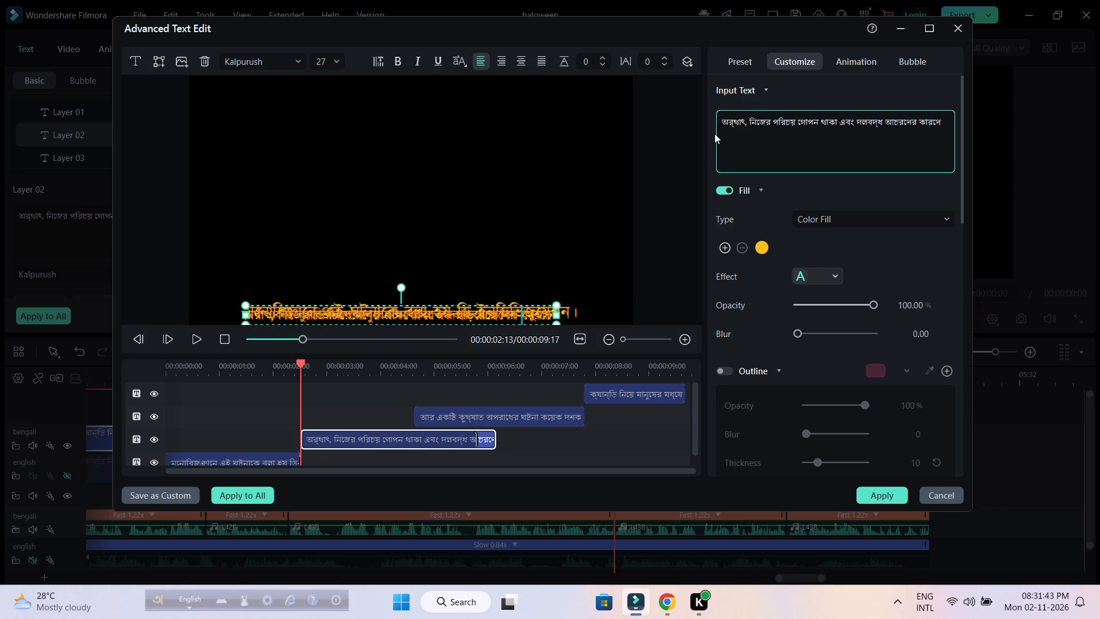
{"action": "key", "text": "BackSpace"}
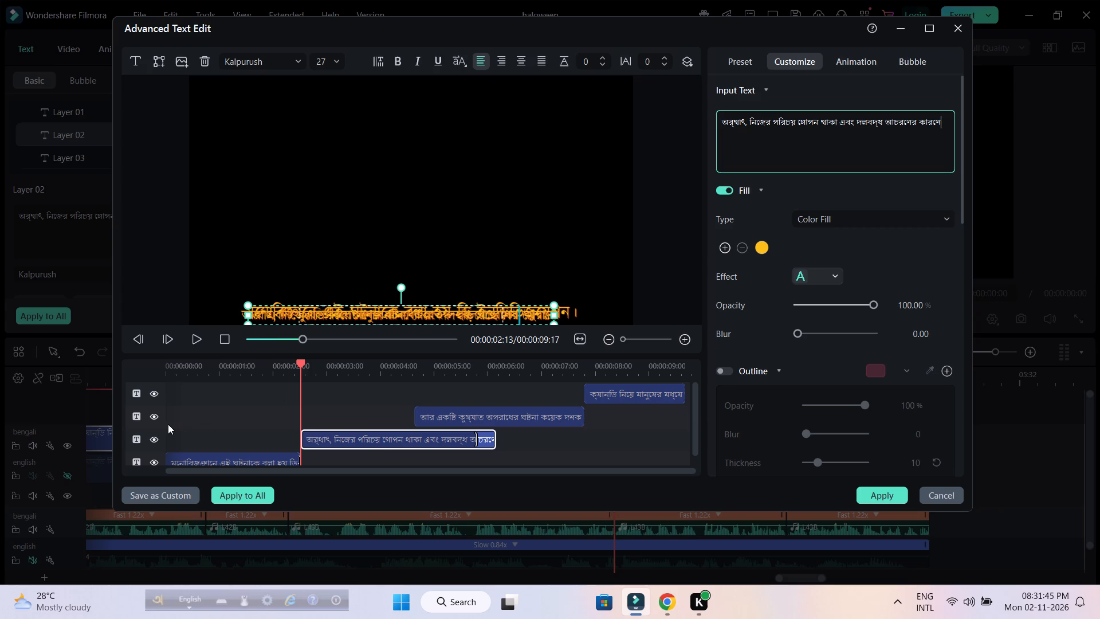
Lengthen the "অর্থাৎ" layer's opening animation so that it finishes closer to the layer's end.
{"action": "left_click_drag", "start_coordinate": [476, 441], "coordinate": [483, 441]}
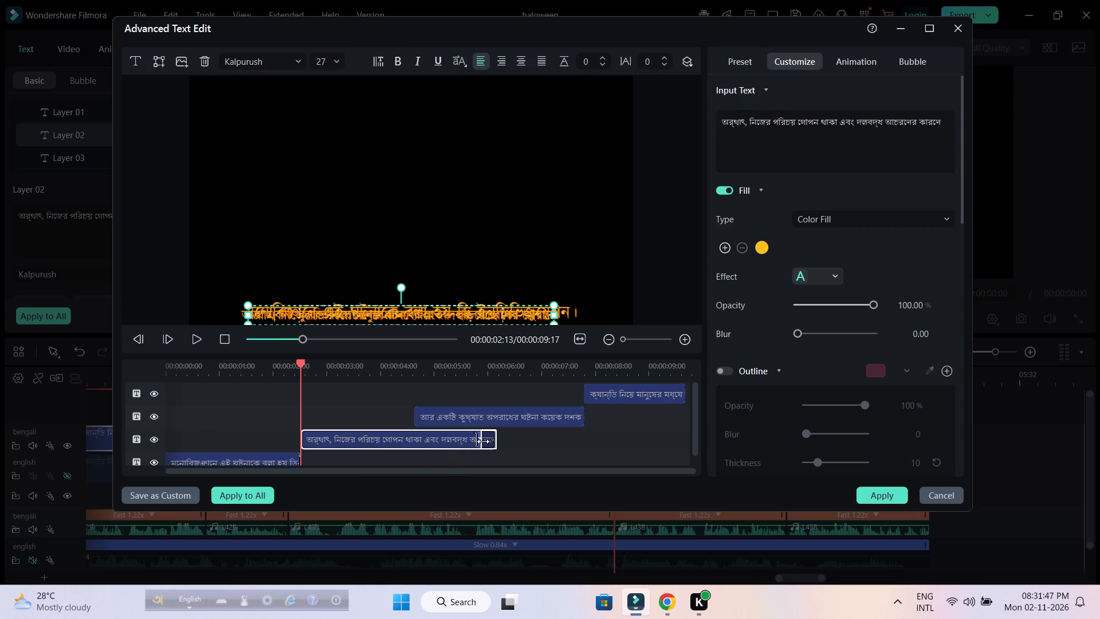
{"action": "left_click_drag", "start_coordinate": [483, 441], "coordinate": [485, 441]}
Hide the two layers above the "অর্থাৎ" layer and play the subtitle from the start to check its timing.
{"action": "left_click", "coordinate": [155, 417]}
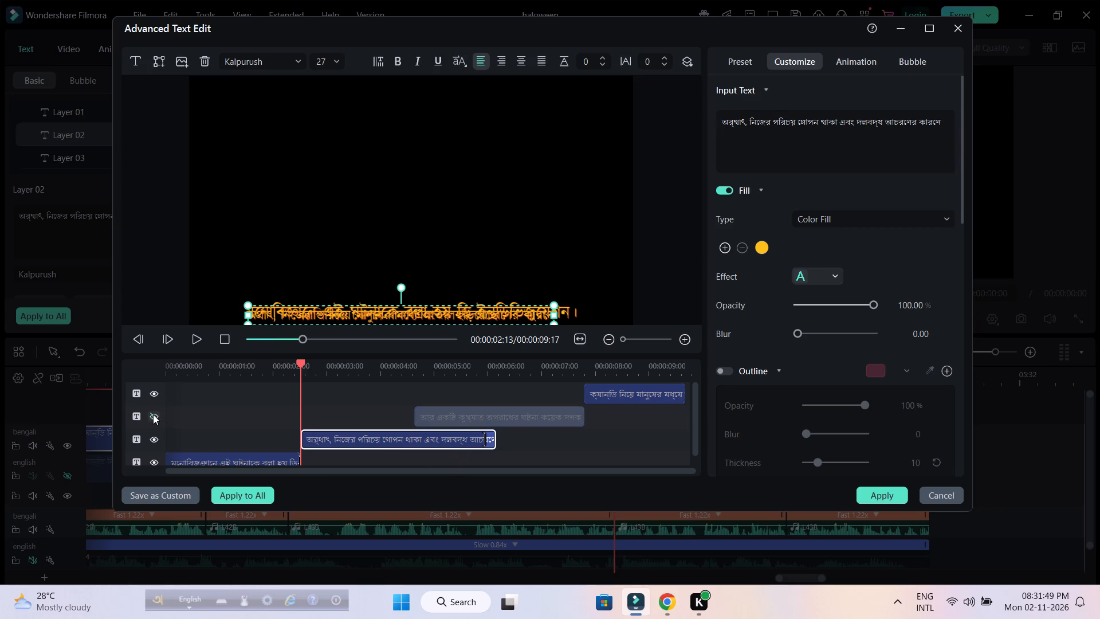
{"action": "left_click", "coordinate": [153, 393]}
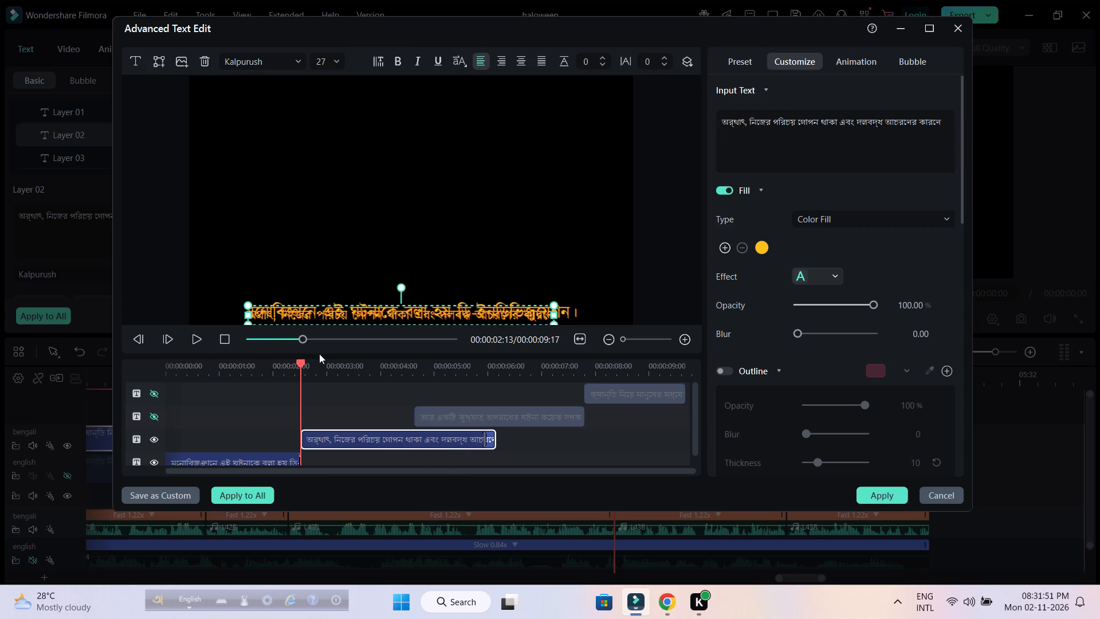
{"action": "left_click_drag", "start_coordinate": [301, 362], "coordinate": [90, 370]}
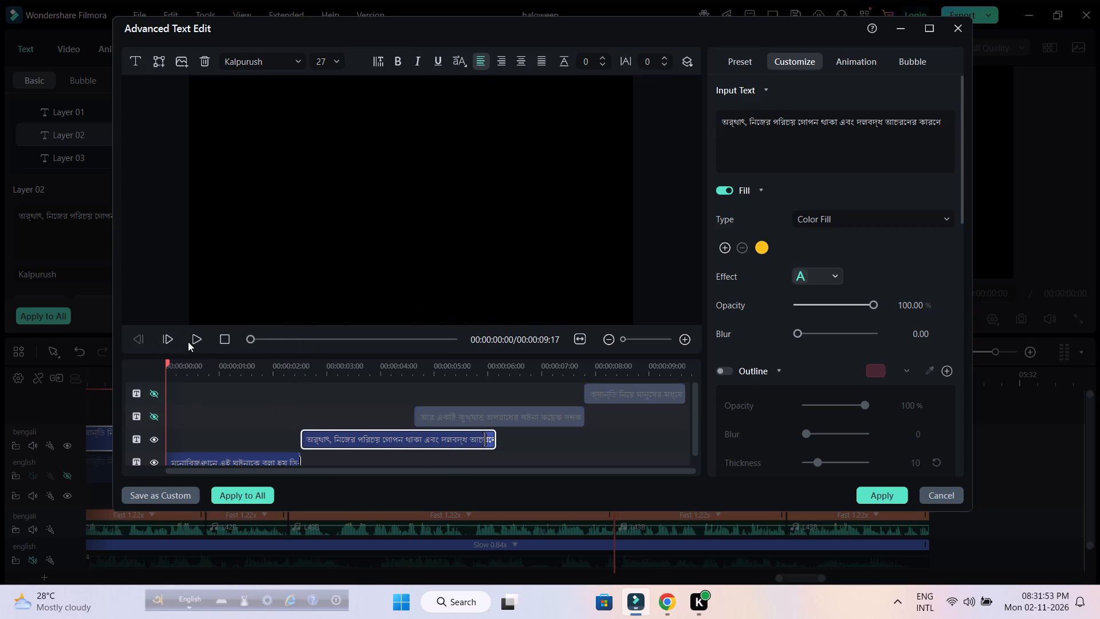
{"action": "left_click", "coordinate": [193, 339]}
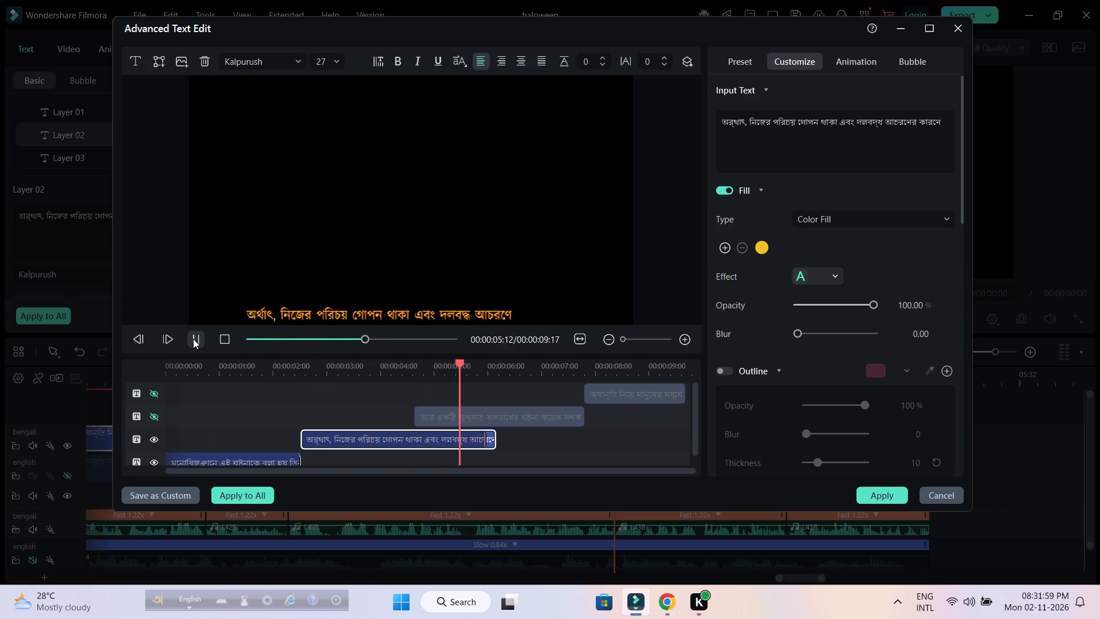
{"action": "left_click", "coordinate": [193, 339]}
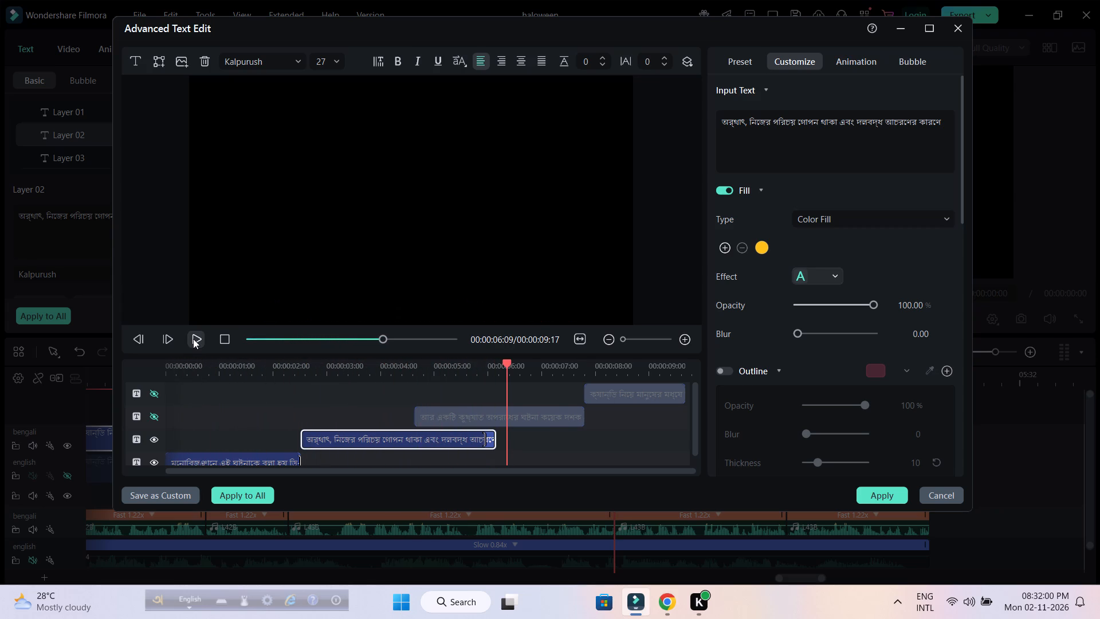
Move the "আর একটি কুখ্যাত অপরাধের ঘটনা" layer to start at 00:00:06:04, where the "অর্থাৎ" layer ends.
{"action": "left_click_drag", "start_coordinate": [508, 365], "coordinate": [502, 365]}
{"action": "left_click_drag", "start_coordinate": [502, 365], "coordinate": [497, 367]}
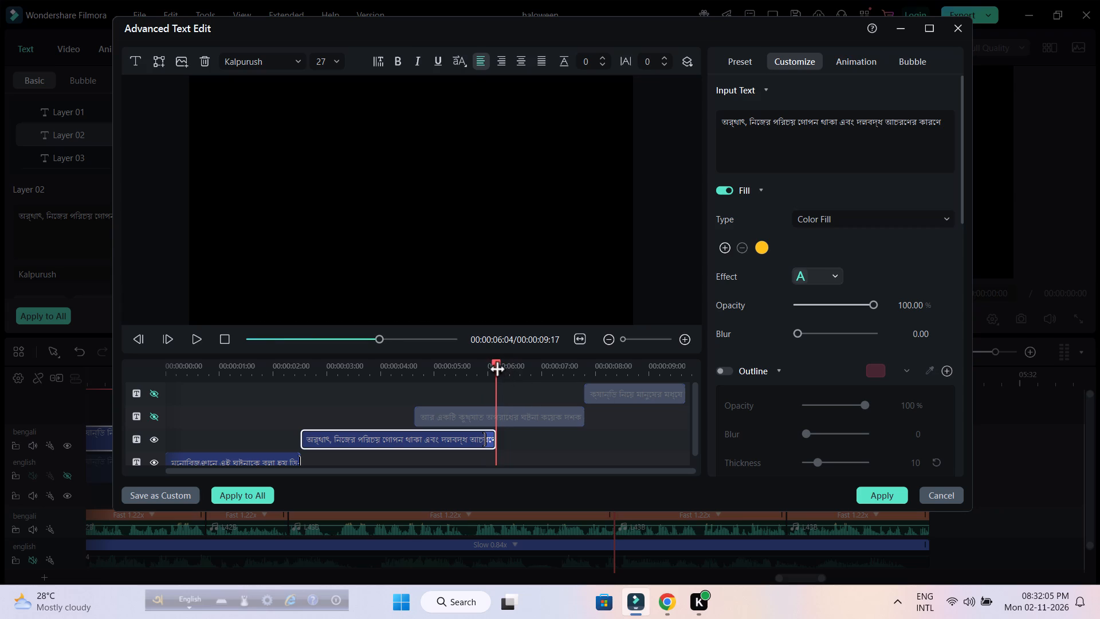
{"action": "left_click_drag", "start_coordinate": [510, 371], "coordinate": [518, 371]}
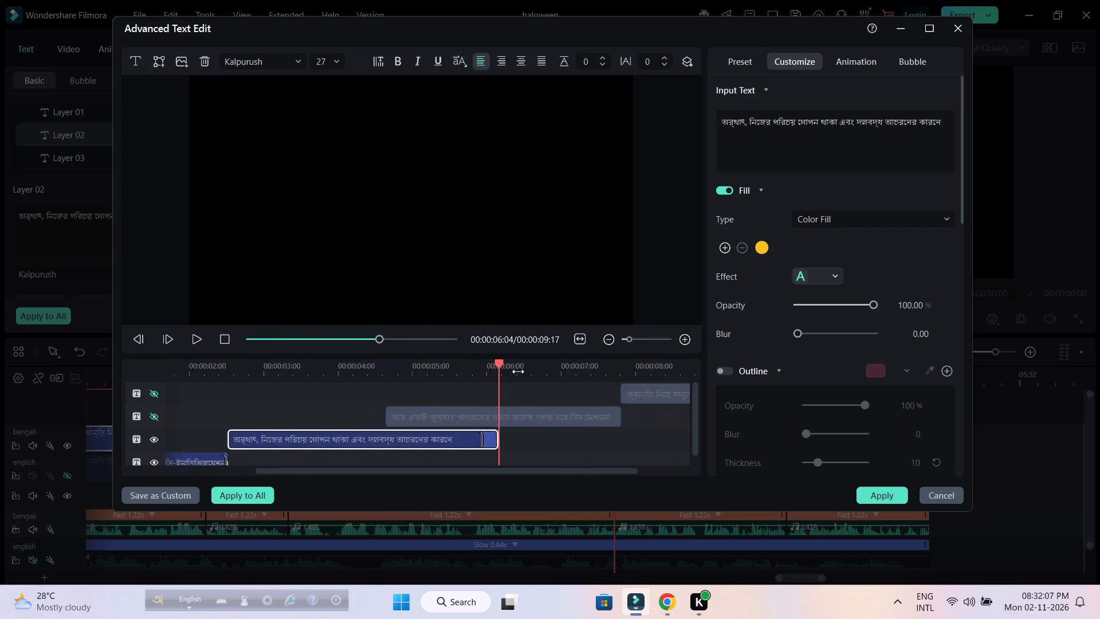
{"action": "left_click_drag", "start_coordinate": [518, 371], "coordinate": [489, 372]}
{"action": "left_click_drag", "start_coordinate": [472, 418], "coordinate": [595, 417]}
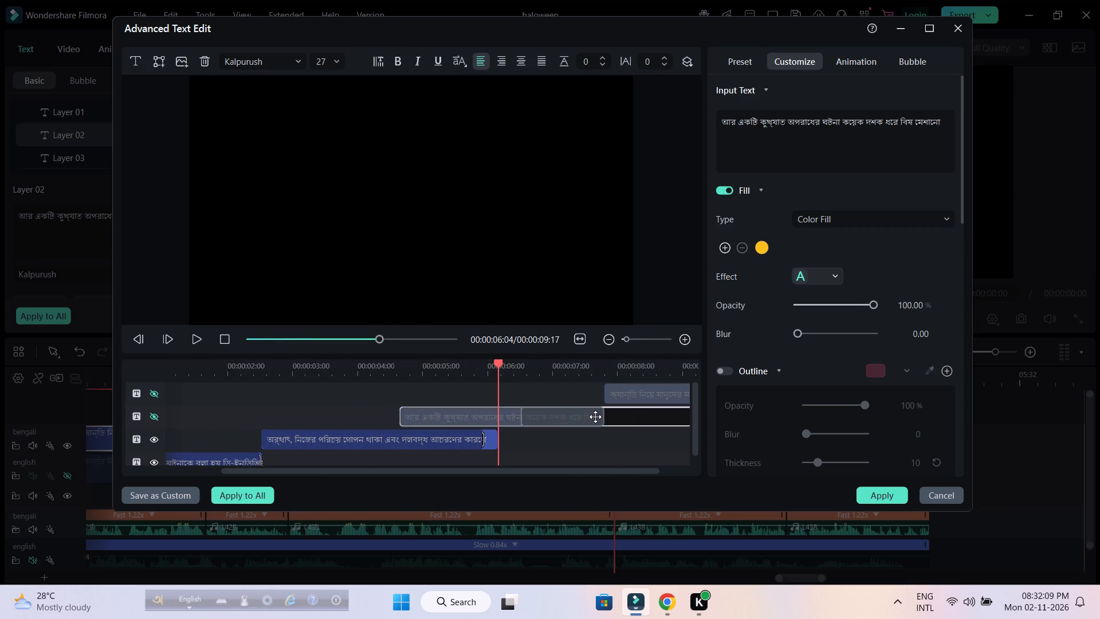
{"action": "left_click_drag", "start_coordinate": [595, 417], "coordinate": [563, 418]}
{"action": "left_click_drag", "start_coordinate": [580, 373], "coordinate": [568, 373]}
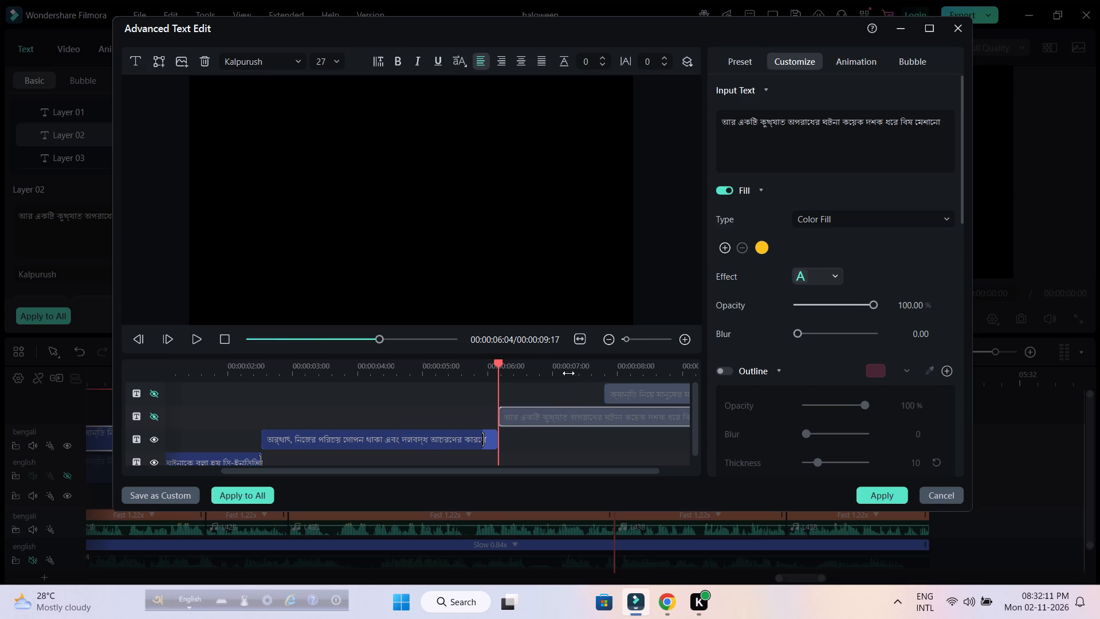
Extend the "আর একটি কুখ্যাত অপরাধের ঘটনা" layer's end to 00:00:09:17.
{"action": "left_click_drag", "start_coordinate": [568, 373], "coordinate": [427, 373]}
{"action": "left_click_drag", "start_coordinate": [662, 418], "coordinate": [694, 418]}
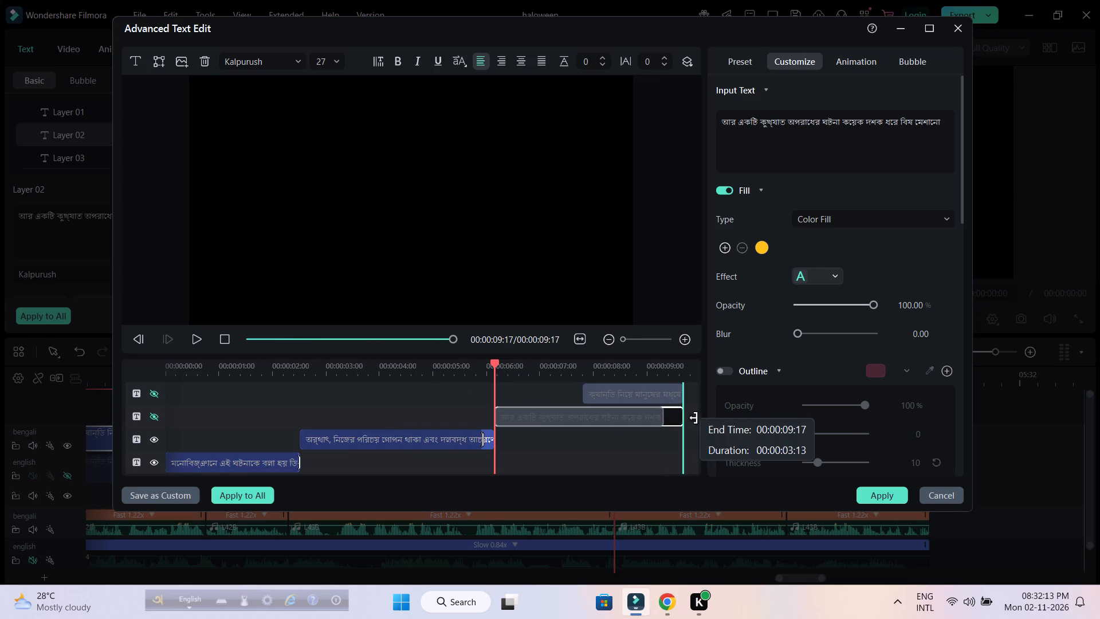
{"action": "left_click_drag", "start_coordinate": [694, 418], "coordinate": [717, 418]}
Hide the two lower subtitle layers and show the "আর একটি কুখ্যাত অপরাধের ঘটনা" layer.
{"action": "left_click", "coordinate": [650, 393]}
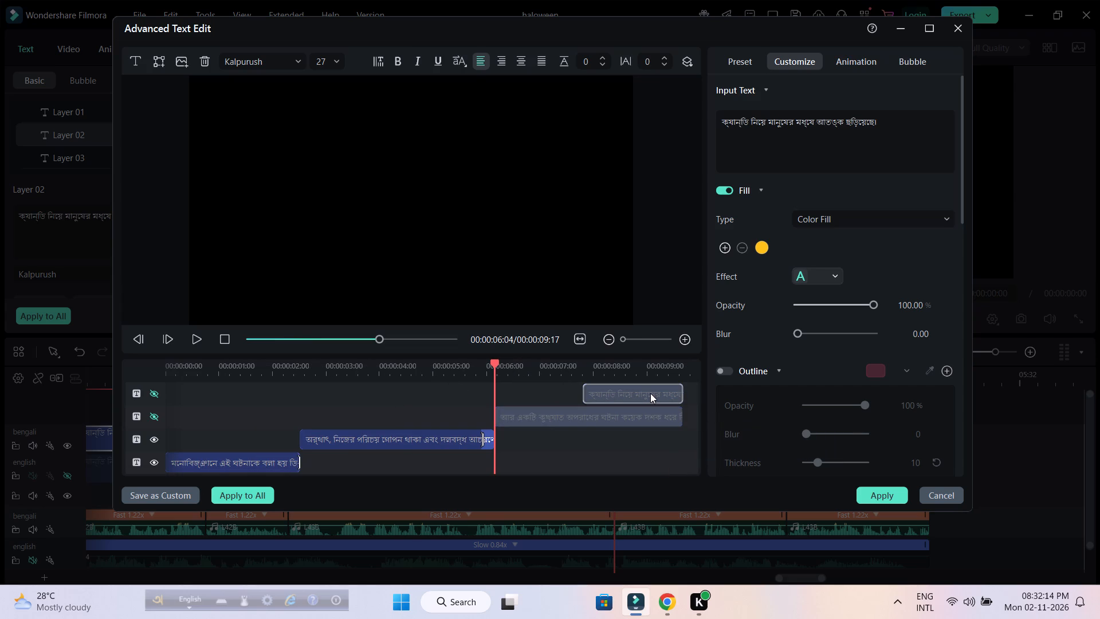
{"action": "double_click", "coordinate": [547, 422]}
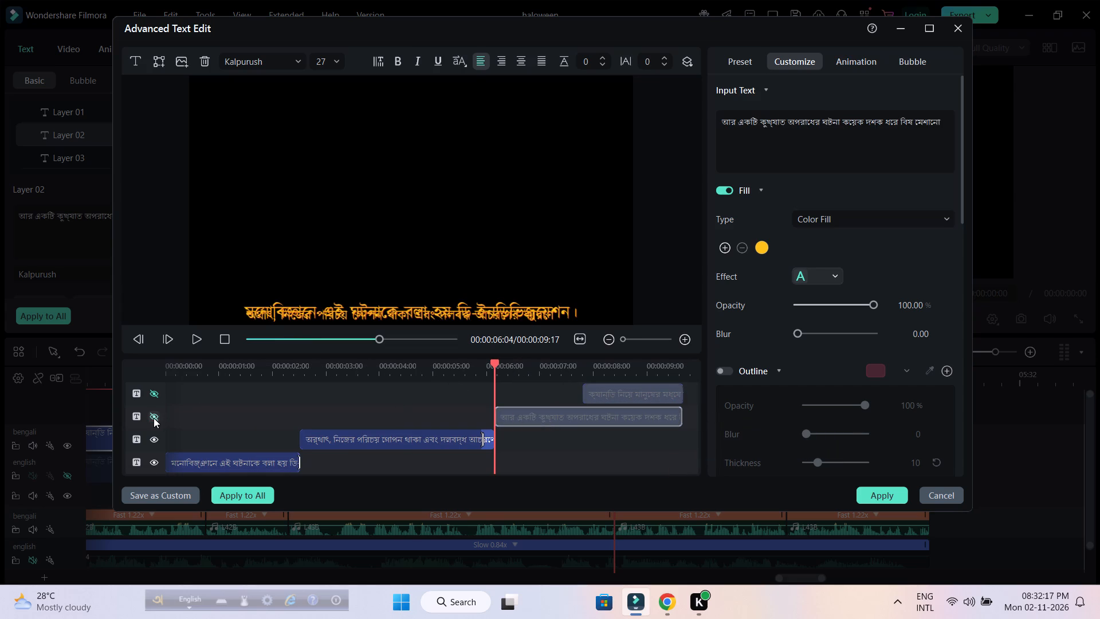
{"action": "left_click", "coordinate": [154, 460]}
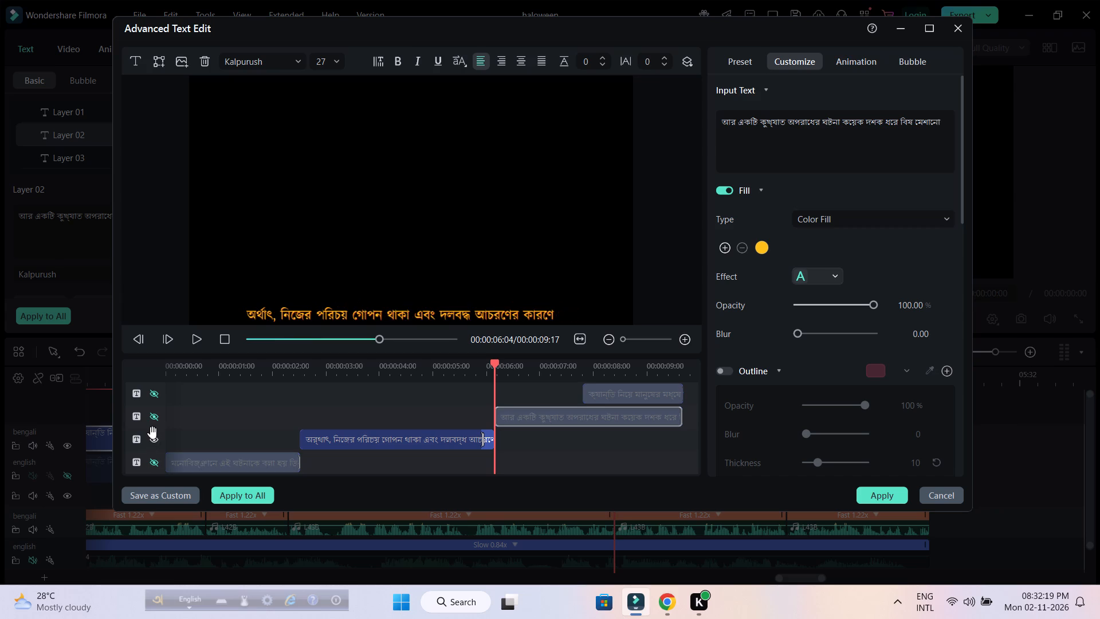
{"action": "left_click", "coordinate": [154, 438]}
{"action": "left_click", "coordinate": [155, 417]}
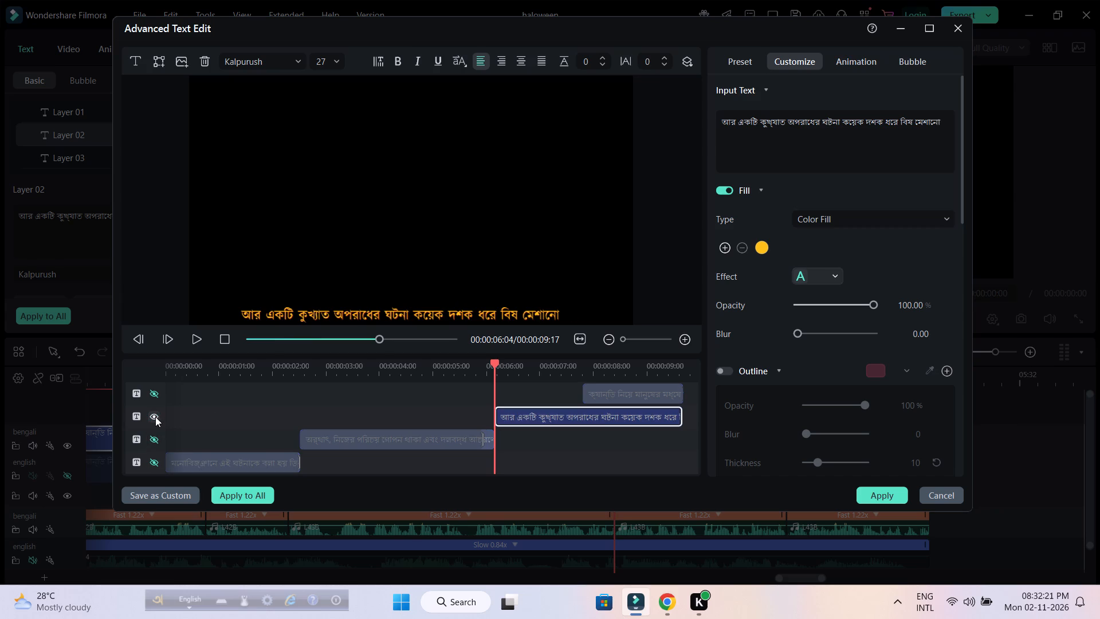
Replace the "আর একটি কুখ্যাত" layer's text with "মানুষ কখনো কখনো এমন কাজ করে বসে, যা তারা সাধারণ পরিস্থিতিতে করত না।", trimming the copied sentence's opening.
{"action": "double_click", "coordinate": [603, 414]}
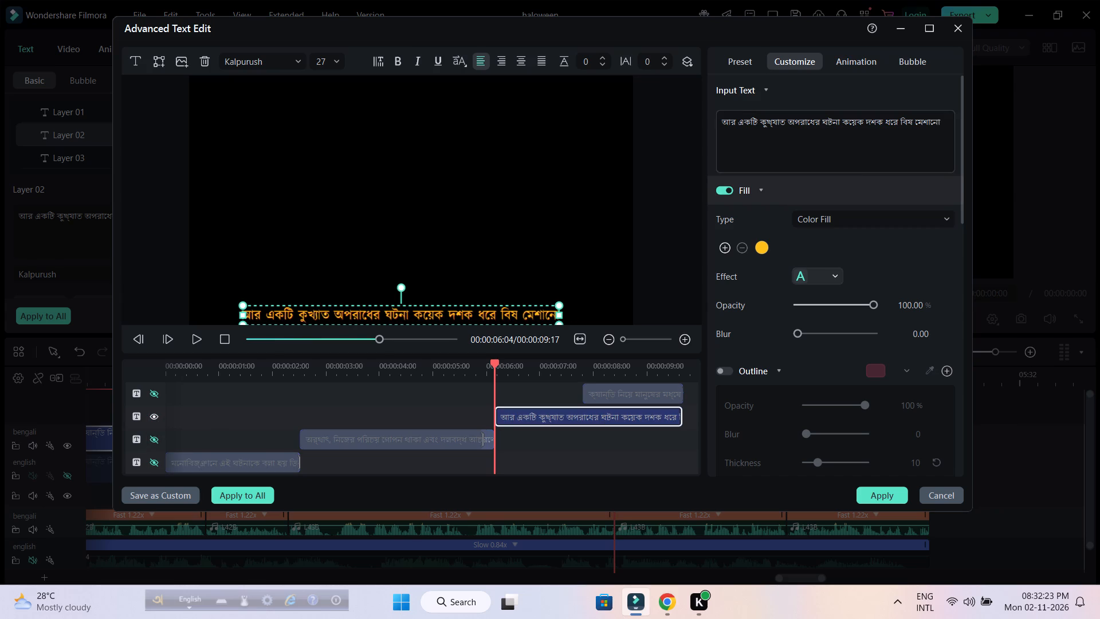
{"action": "left_click_drag", "start_coordinate": [946, 124], "coordinate": [650, 120]}
{"action": "key", "text": "ctrl+v"}
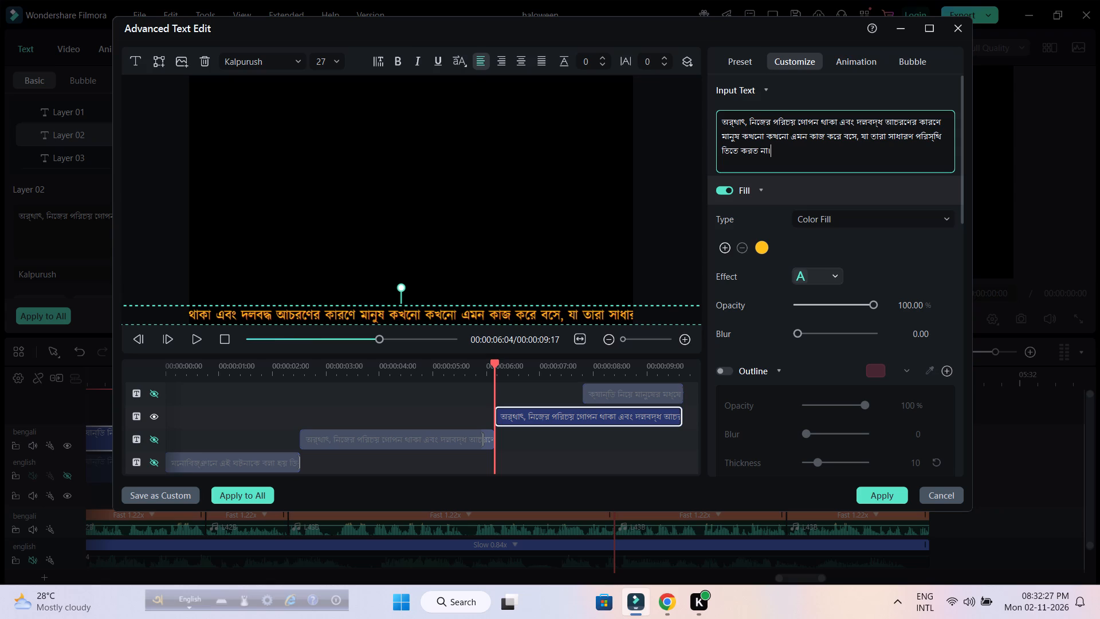
{"action": "left_click_drag", "start_coordinate": [944, 121], "coordinate": [854, 119]}
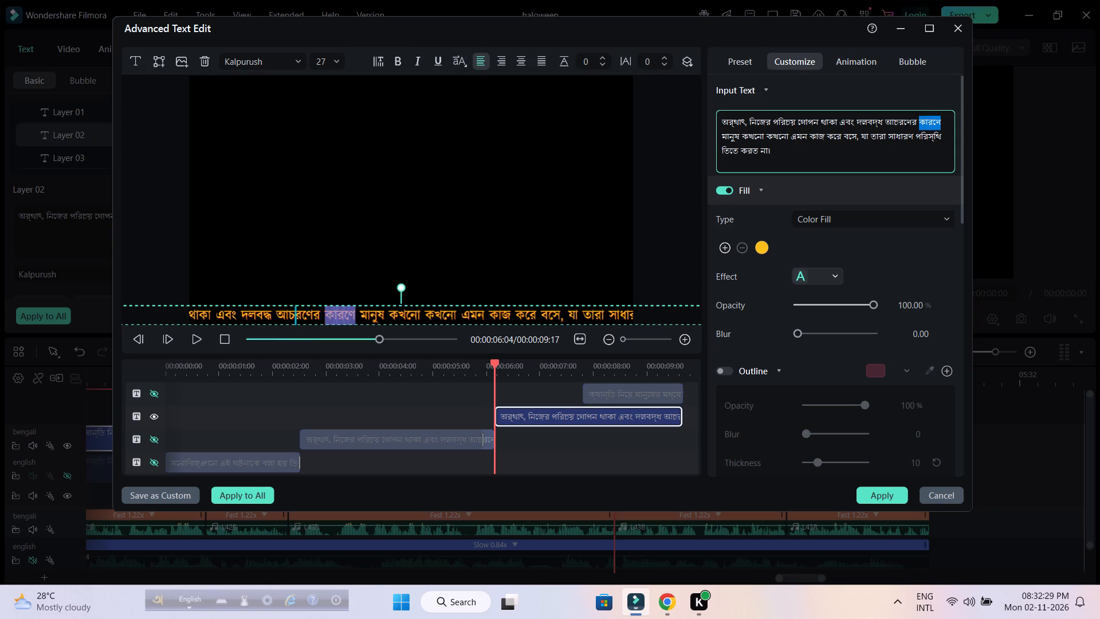
{"action": "left_click_drag", "start_coordinate": [854, 119], "coordinate": [676, 115]}
{"action": "key", "text": "BackSpace"}
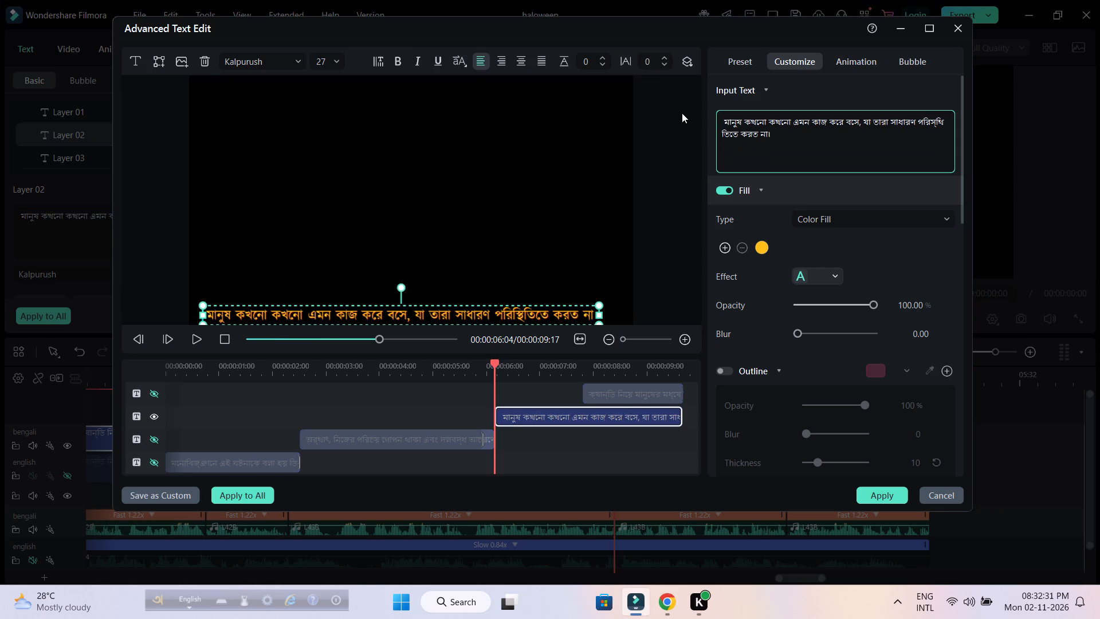
{"action": "key", "text": "Right"}
{"action": "key", "text": "BackSpace"}
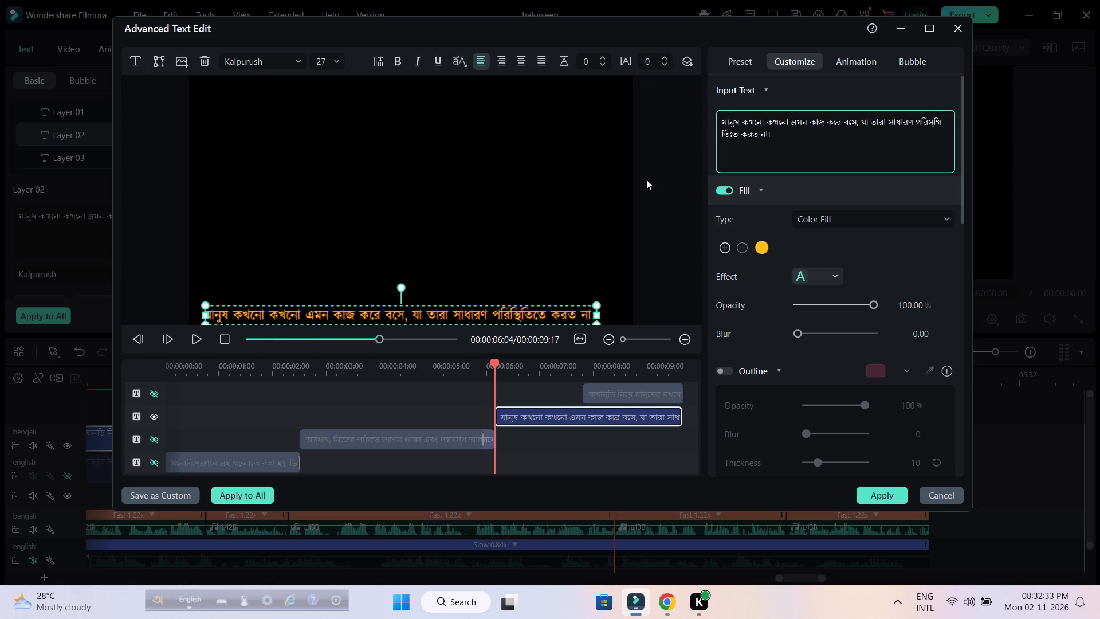
Show the two lower layers again and play the subtitle from the start to check its timing.
{"action": "left_click", "coordinate": [610, 396]}
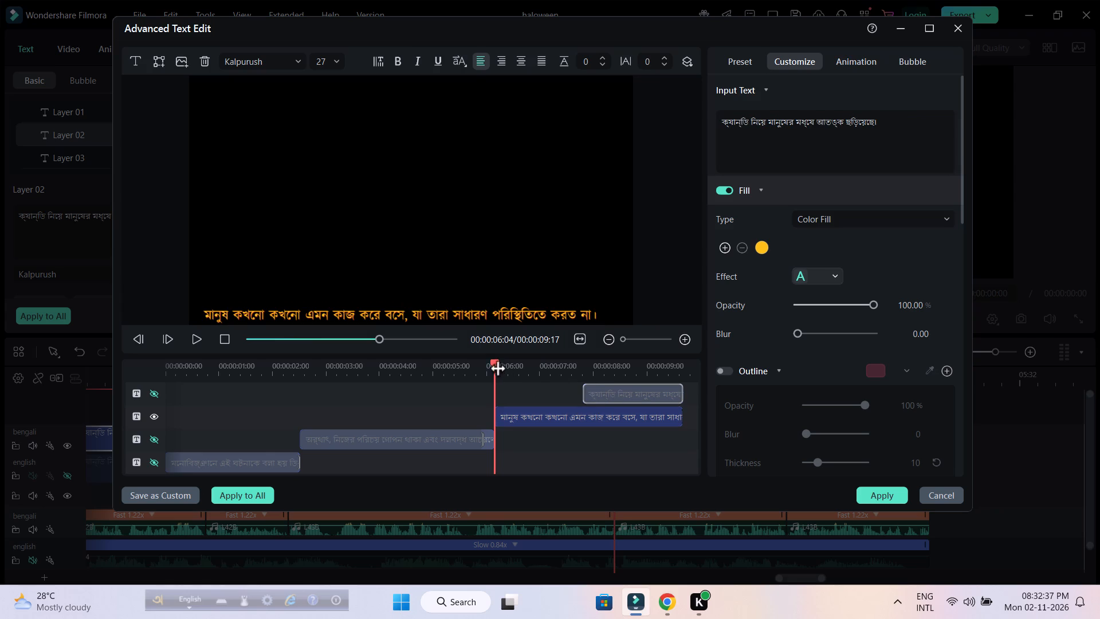
{"action": "left_click_drag", "start_coordinate": [494, 361], "coordinate": [0, 407]}
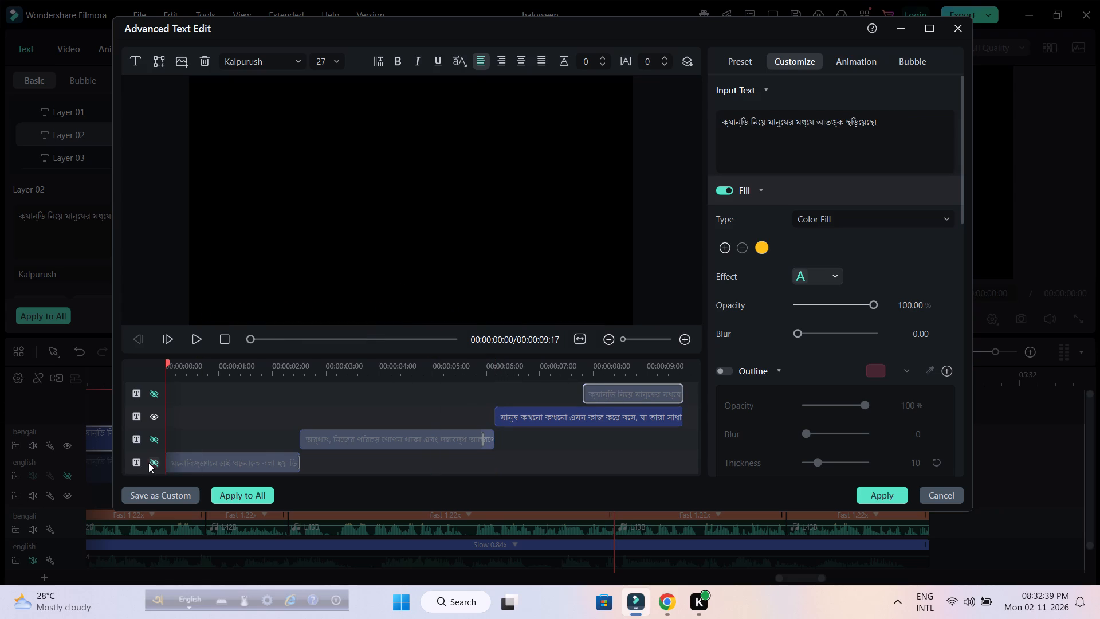
{"action": "left_click", "coordinate": [153, 461]}
{"action": "left_click", "coordinate": [155, 434]}
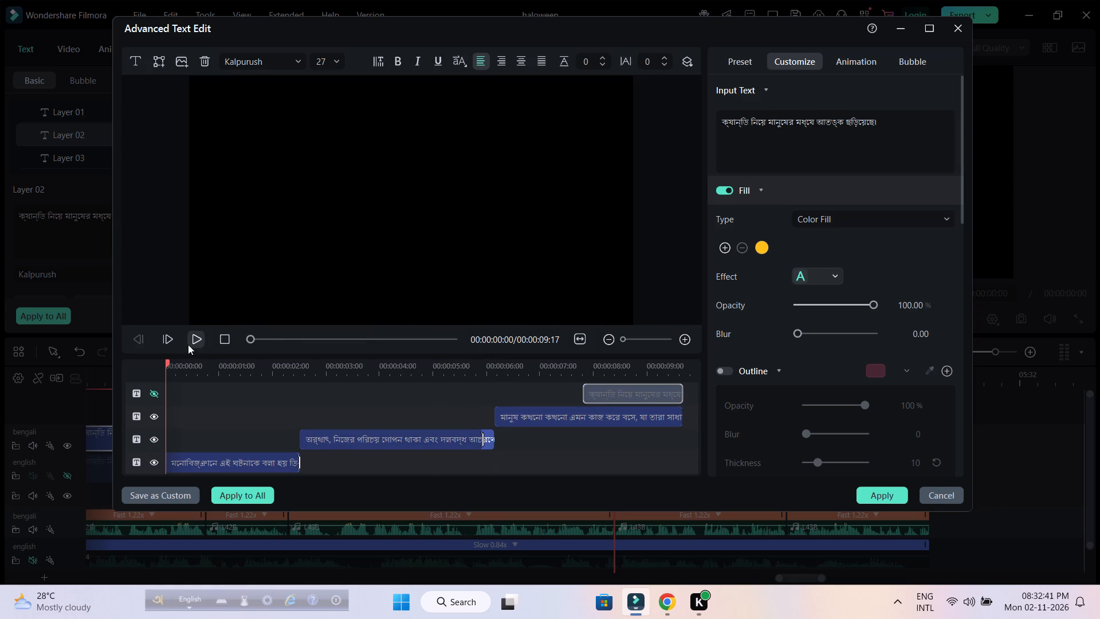
{"action": "left_click", "coordinate": [198, 337]}
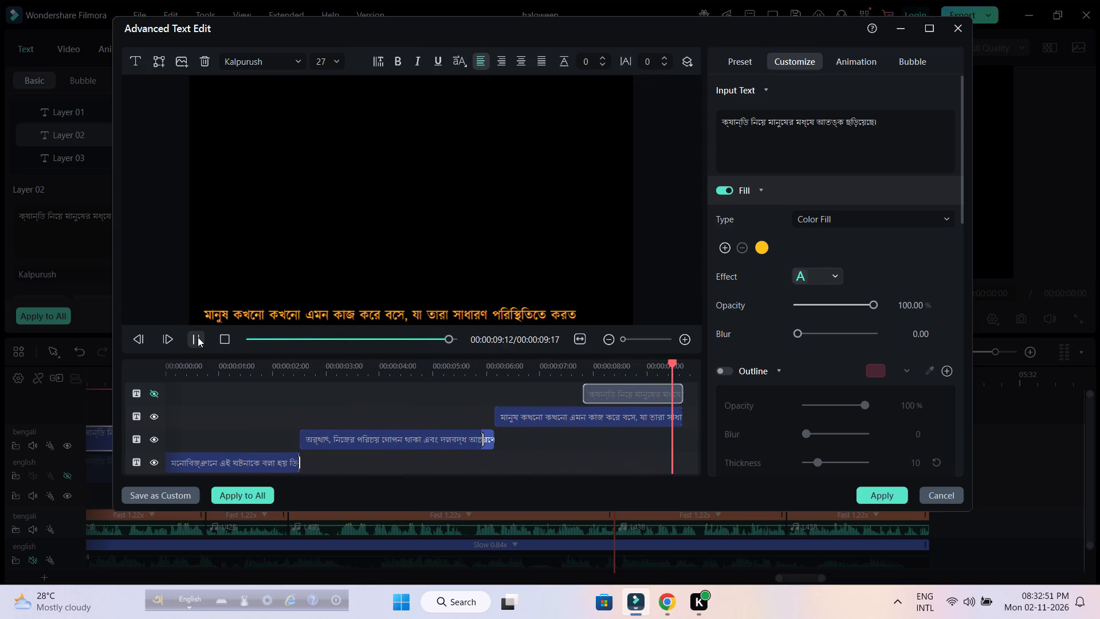
Delete the leftover hidden "ক্যান্ডি নিয়ে মানুষের মধ্যে" layer and apply the subtitle edits to the timeline.
{"action": "left_click", "coordinate": [612, 398]}
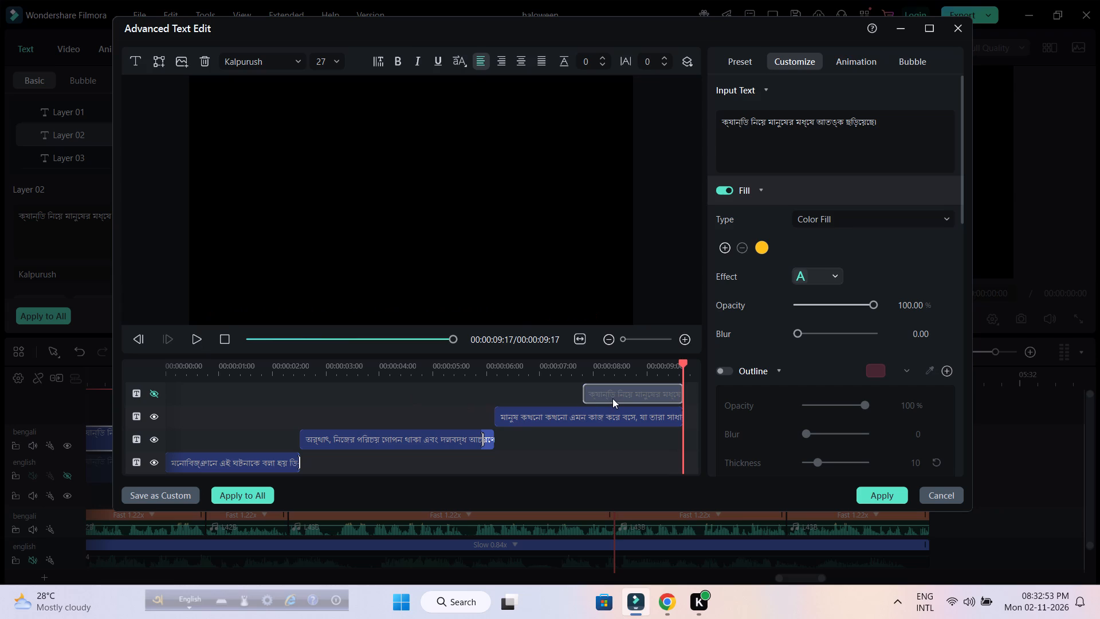
{"action": "key", "text": "Delete"}
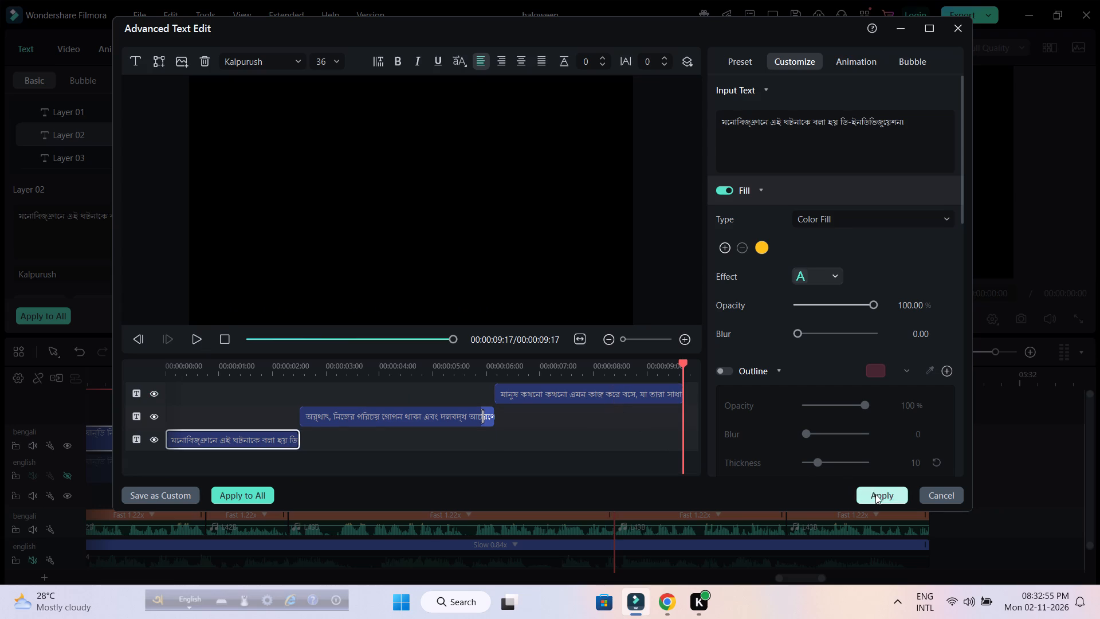
{"action": "left_click", "coordinate": [875, 494]}
Move the next pair of Bengali and English "ক্যান্ডি নিয়ে" titles back to start at about 00:05:35.
{"action": "left_click_drag", "start_coordinate": [846, 382], "coordinate": [725, 385]}
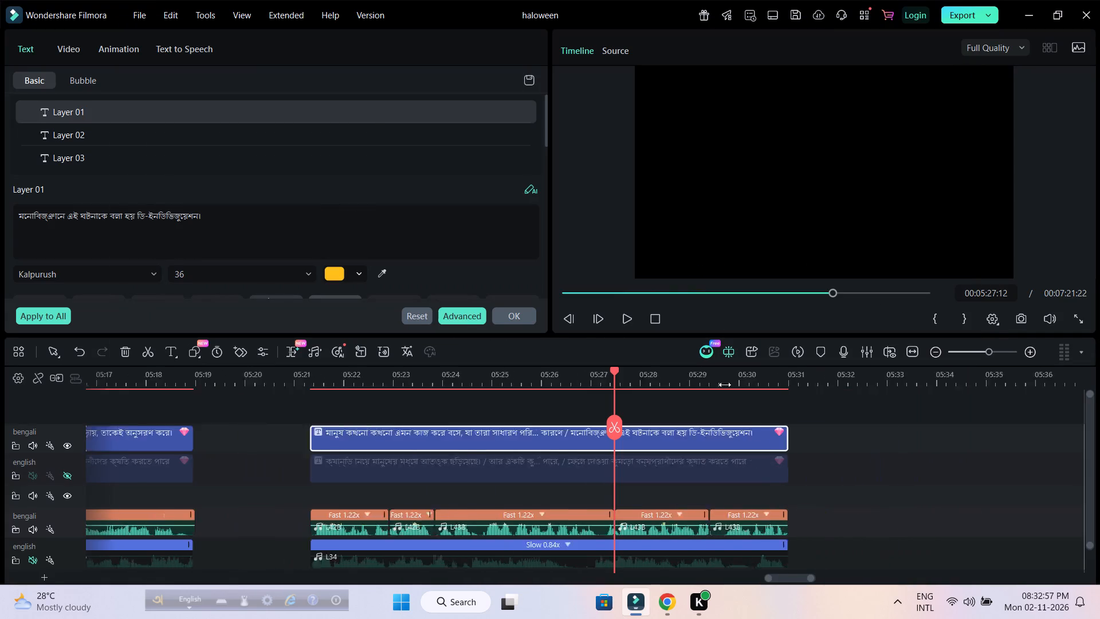
{"action": "left_click_drag", "start_coordinate": [725, 385], "coordinate": [579, 385]}
{"action": "left_click_drag", "start_coordinate": [736, 575], "coordinate": [768, 579]}
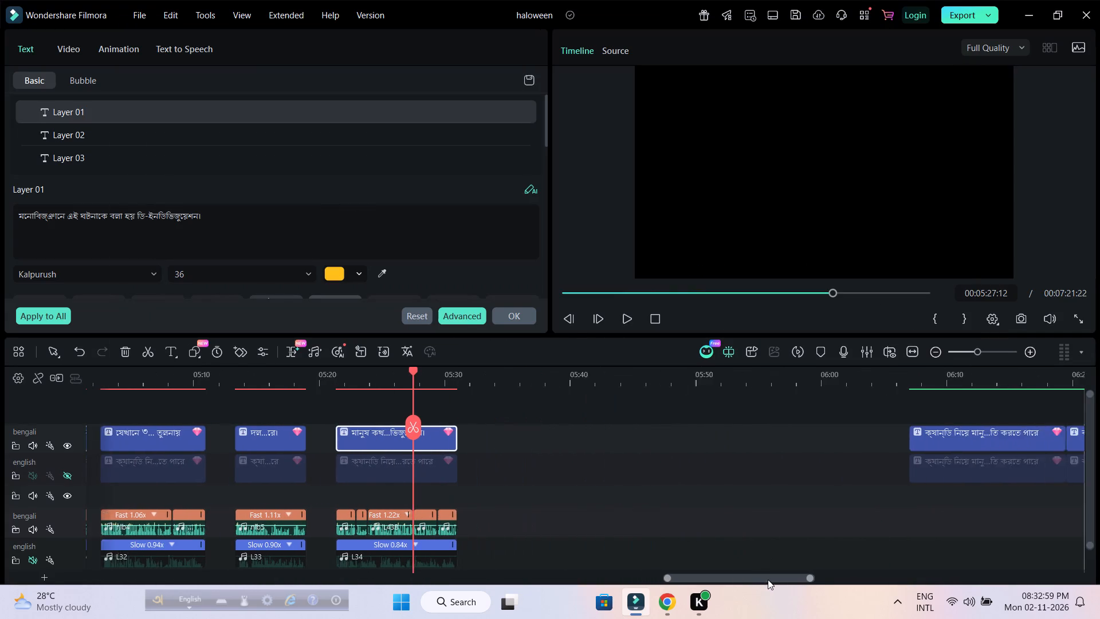
{"action": "left_click_drag", "start_coordinate": [768, 579], "coordinate": [776, 580]}
{"action": "left_click_drag", "start_coordinate": [801, 436], "coordinate": [928, 481]}
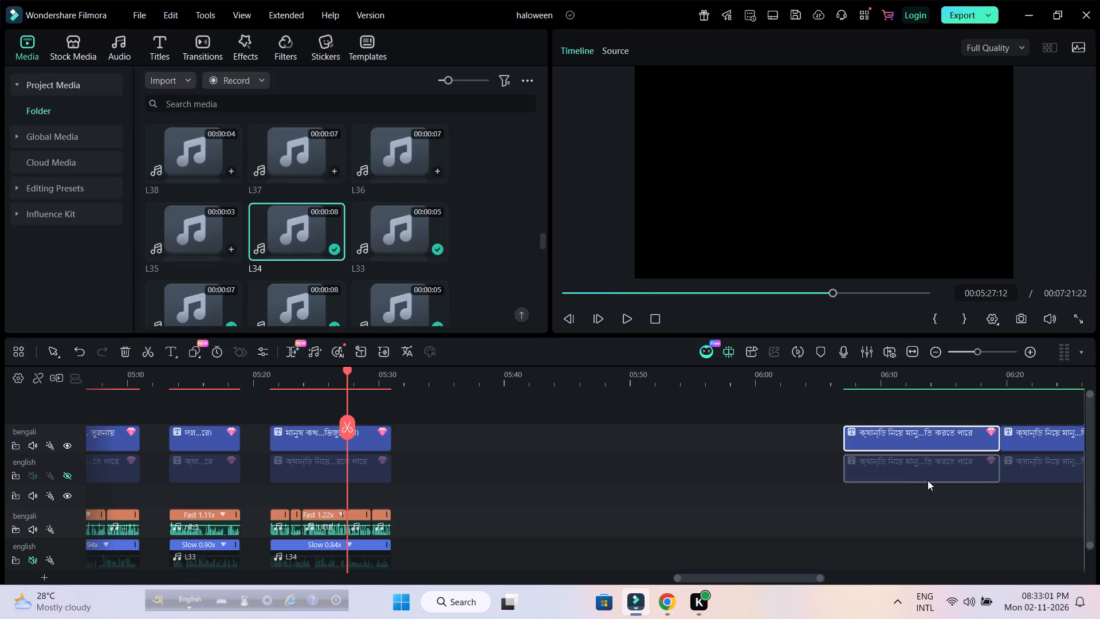
{"action": "left_click_drag", "start_coordinate": [928, 470], "coordinate": [532, 467]}
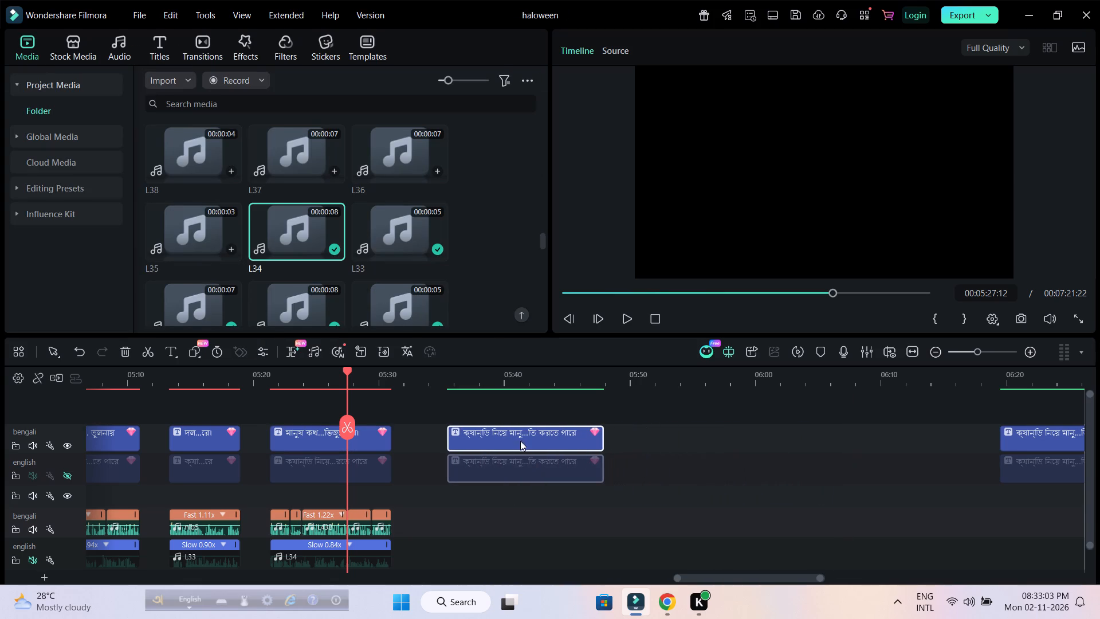
Preview the L35 audio and place it on the English audio track at the start of the moved titles.
{"action": "left_click", "coordinate": [191, 236]}
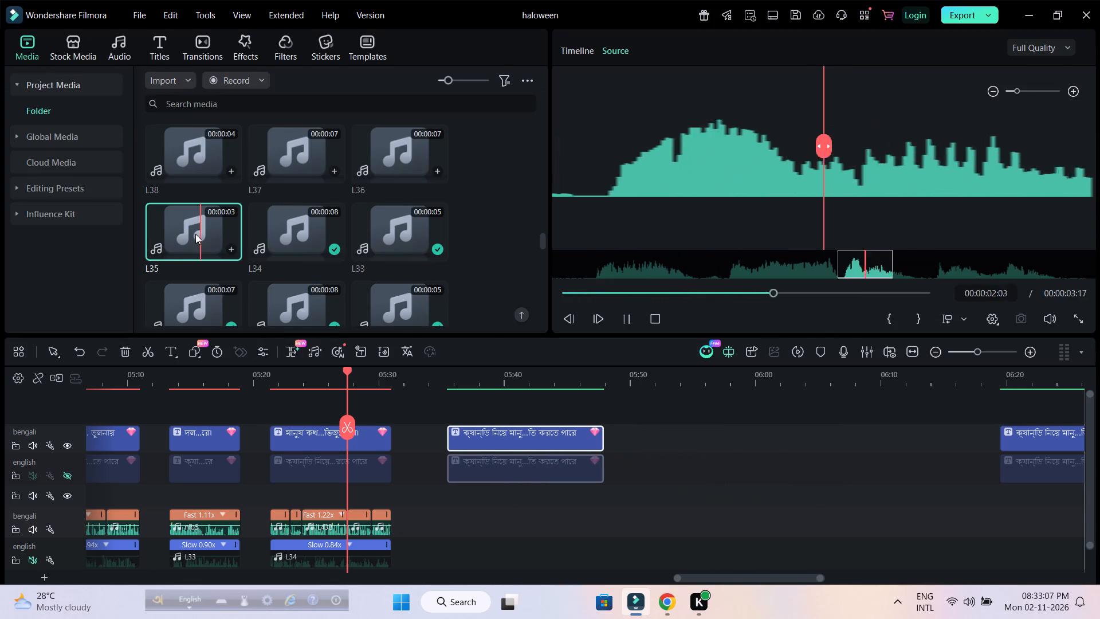
{"action": "left_click_drag", "start_coordinate": [195, 234], "coordinate": [195, 234]}
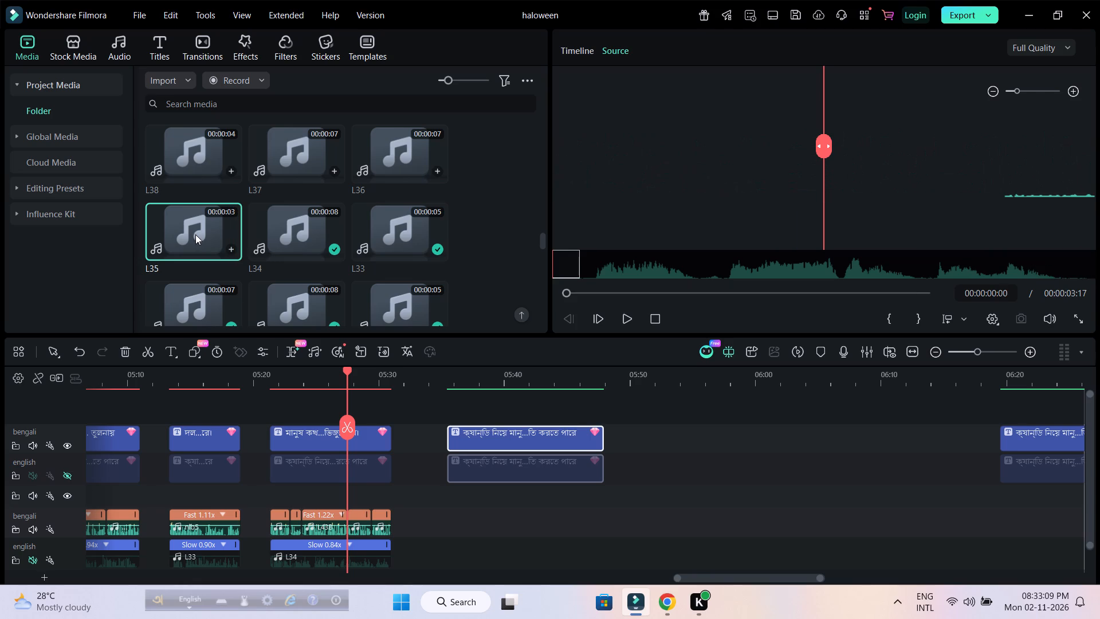
{"action": "left_click_drag", "start_coordinate": [195, 234], "coordinate": [450, 562]}
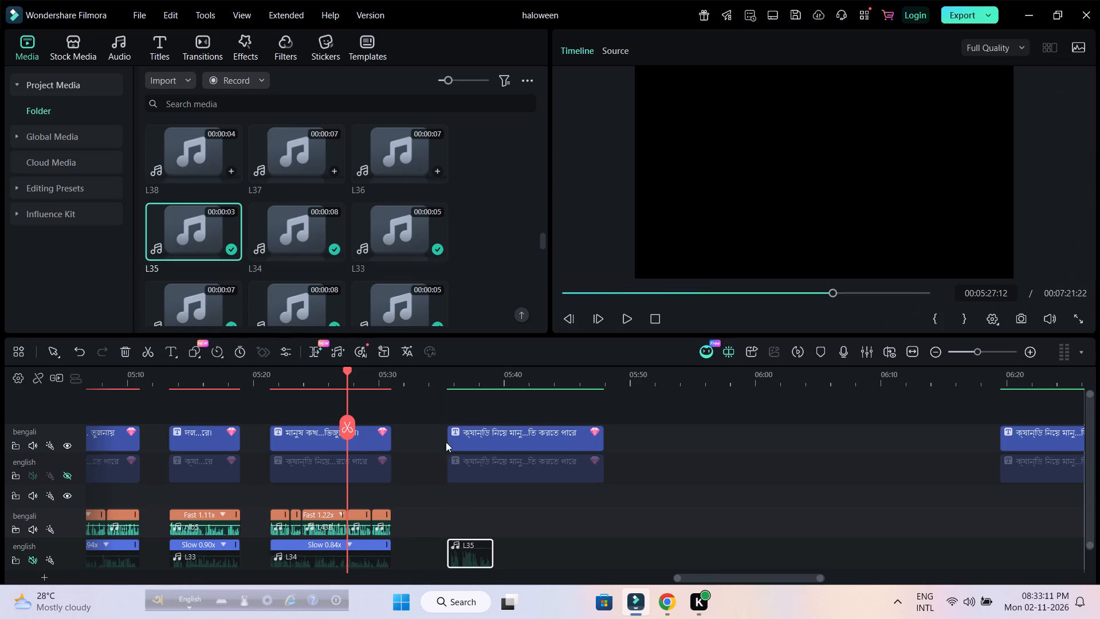
Look through the project media for the Bengali narration clip matching L35 and play L44B to check it.
{"action": "scroll", "coordinate": [482, 301], "scroll_direction": "up", "scroll_amount": 9}
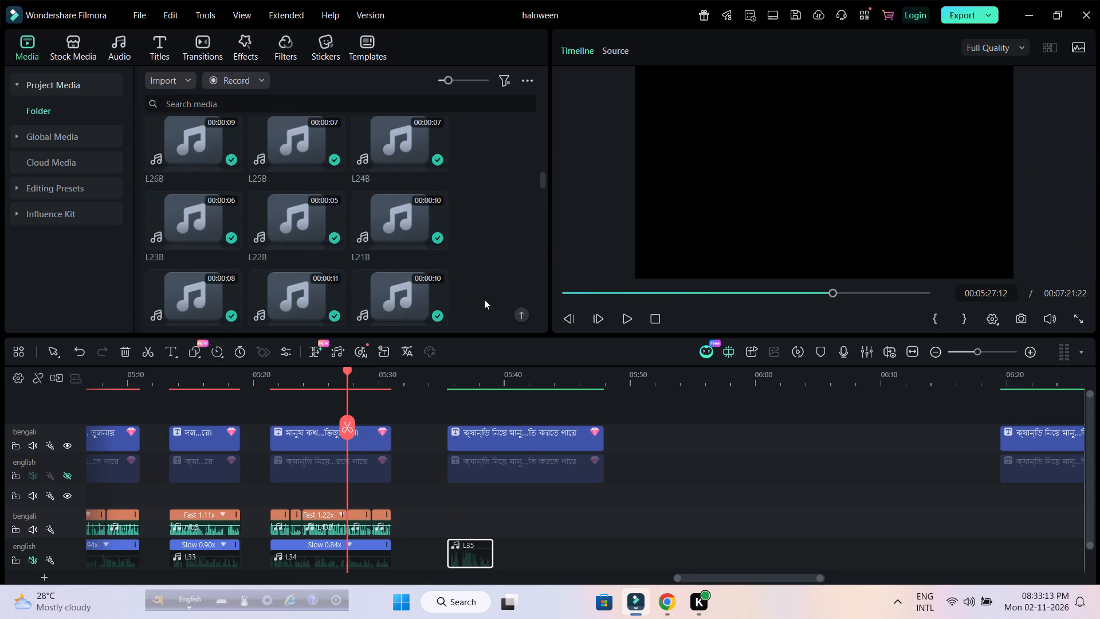
{"action": "scroll", "coordinate": [484, 299], "scroll_direction": "up", "scroll_amount": 2}
{"action": "scroll", "coordinate": [484, 299], "scroll_direction": "down", "scroll_amount": 1}
{"action": "scroll", "coordinate": [484, 299], "scroll_direction": "up", "scroll_amount": 2}
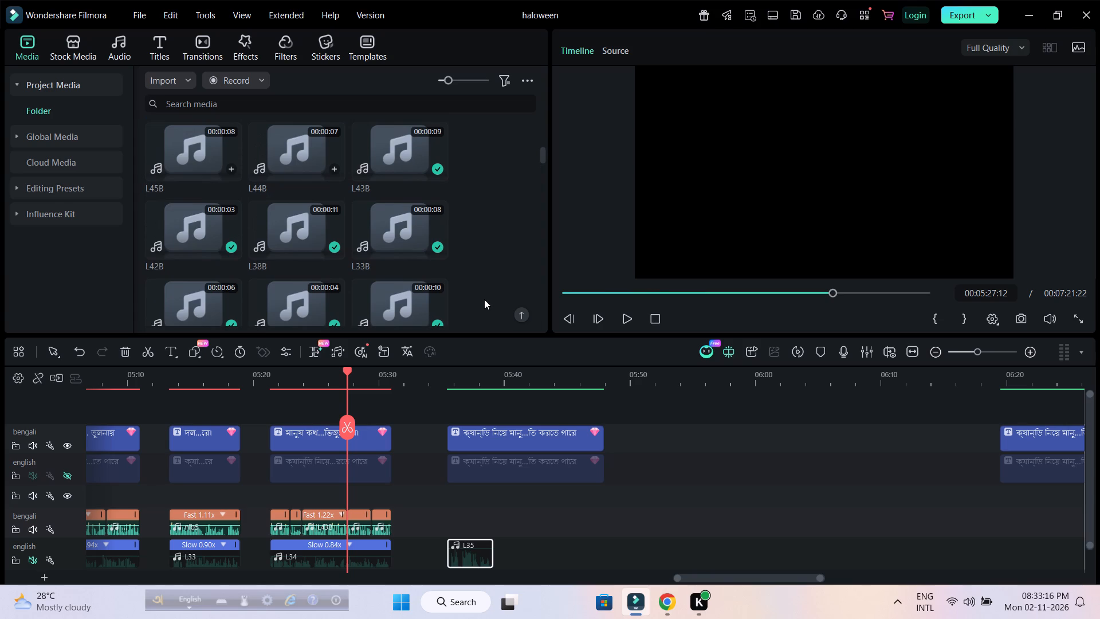
{"action": "scroll", "coordinate": [484, 299], "scroll_direction": "up", "scroll_amount": 1}
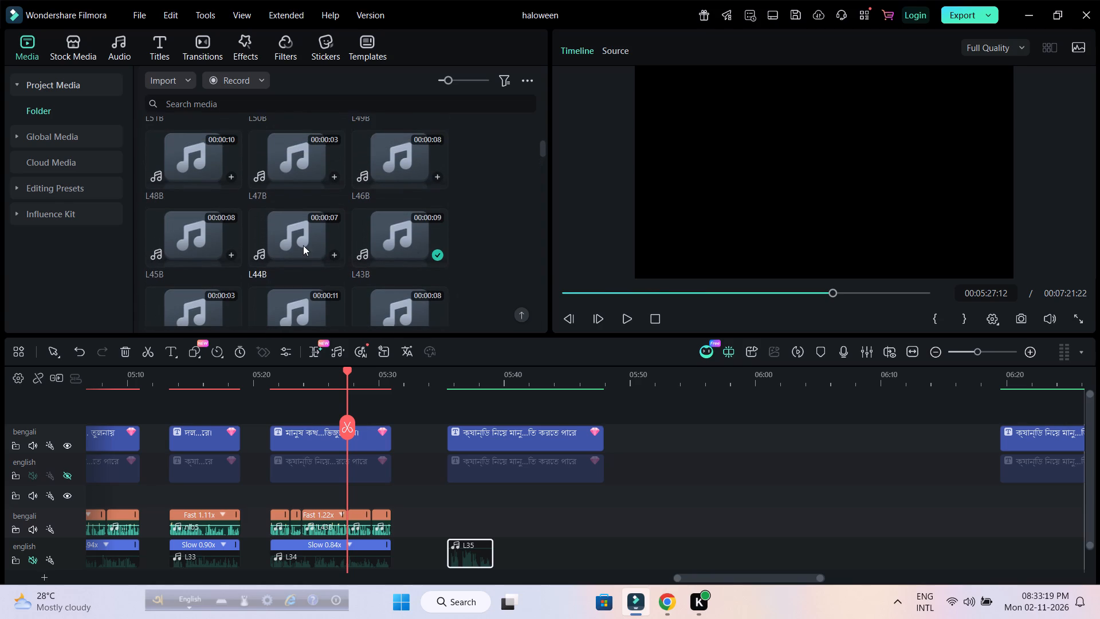
{"action": "left_click", "coordinate": [302, 245]}
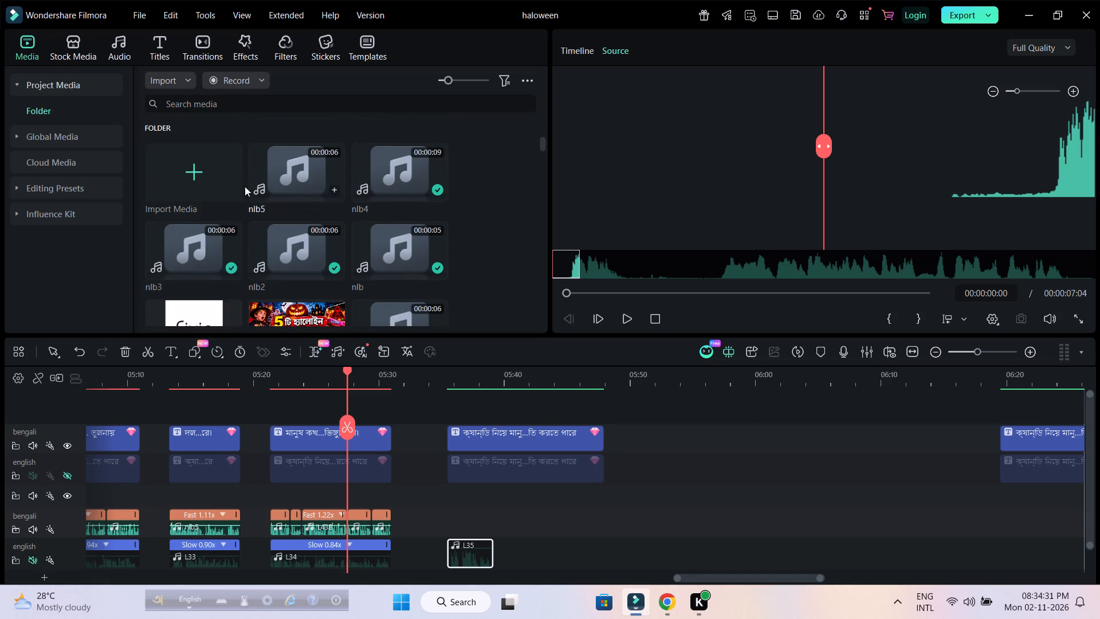
{"action": "left_click", "coordinate": [192, 171]}
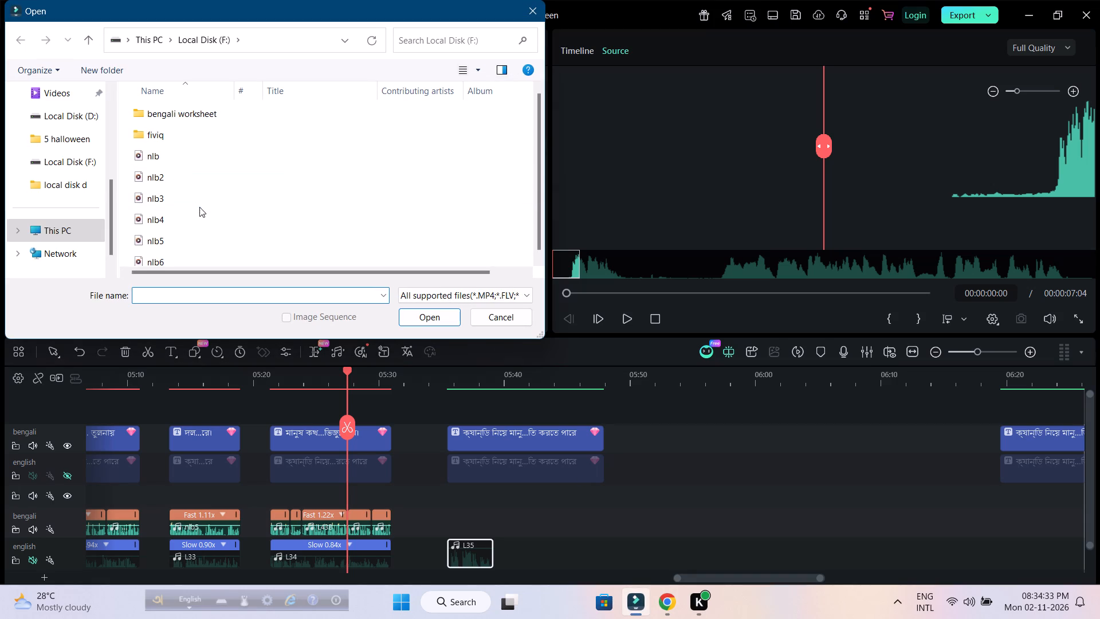
{"action": "scroll", "coordinate": [191, 250], "scroll_direction": "down", "scroll_amount": 2}
{"action": "left_click", "coordinate": [191, 250]}
{"action": "left_click", "coordinate": [421, 314]}
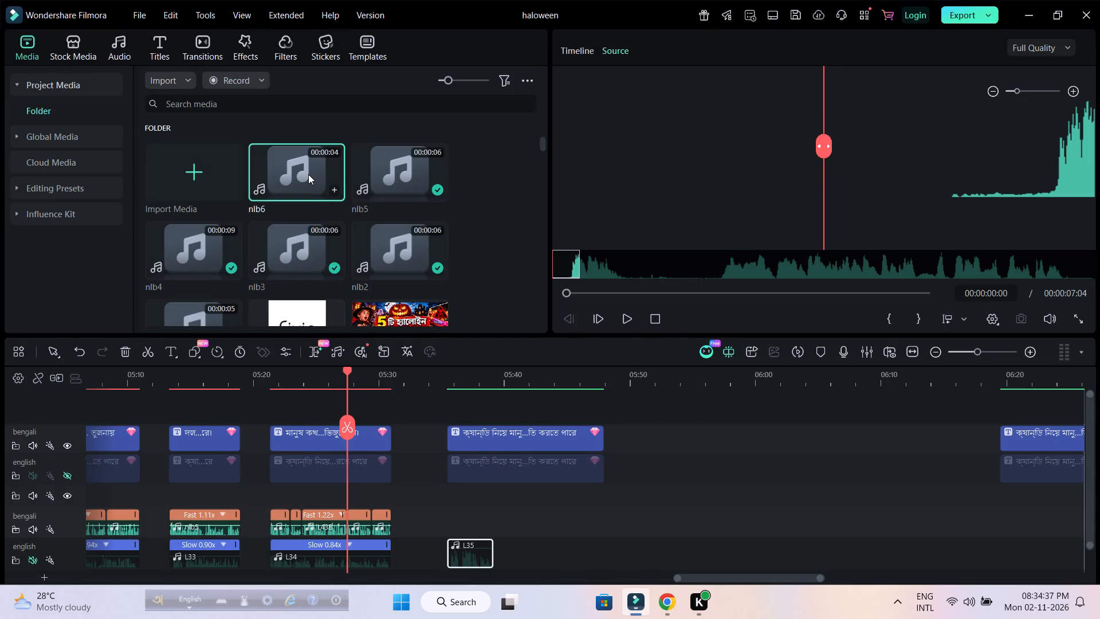
{"action": "left_click_drag", "start_coordinate": [302, 174], "coordinate": [444, 445]}
Look back over the earlier title and narration clips on the timeline, returning to the nlb6 and L35 group.
{"action": "left_click_drag", "start_coordinate": [482, 381], "coordinate": [716, 381]}
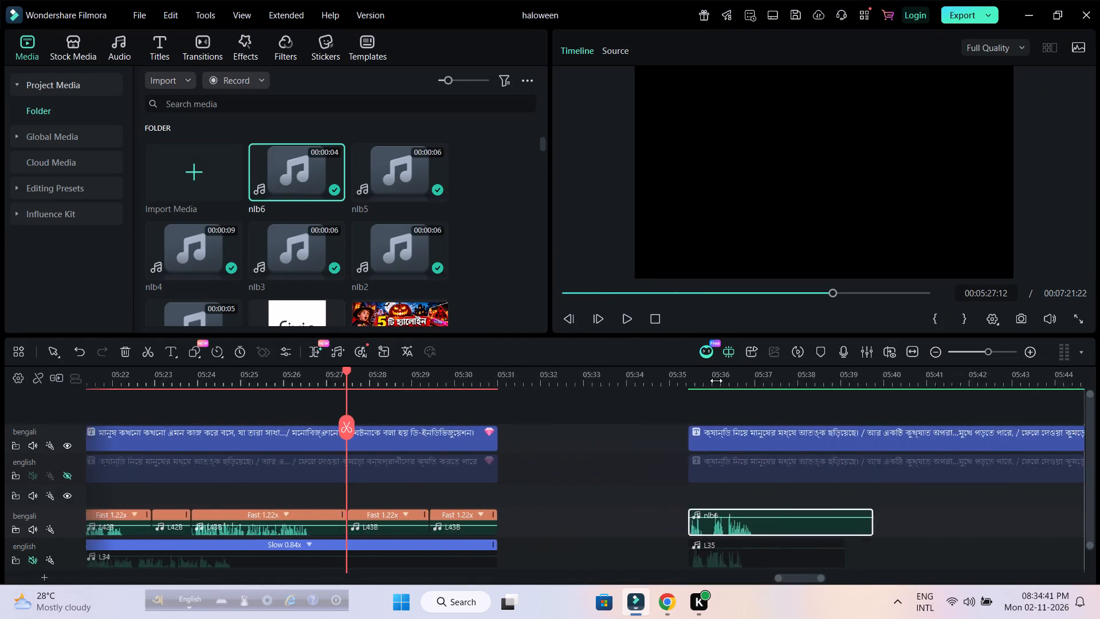
{"action": "left_click_drag", "start_coordinate": [716, 381], "coordinate": [513, 371]}
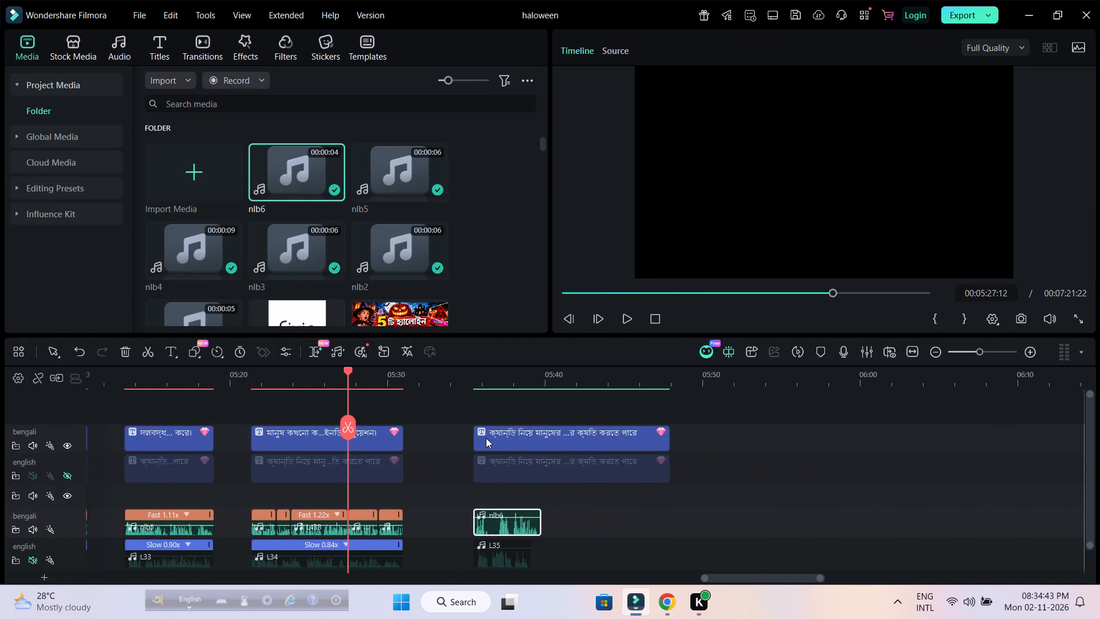
{"action": "left_click_drag", "start_coordinate": [459, 437], "coordinate": [573, 559]}
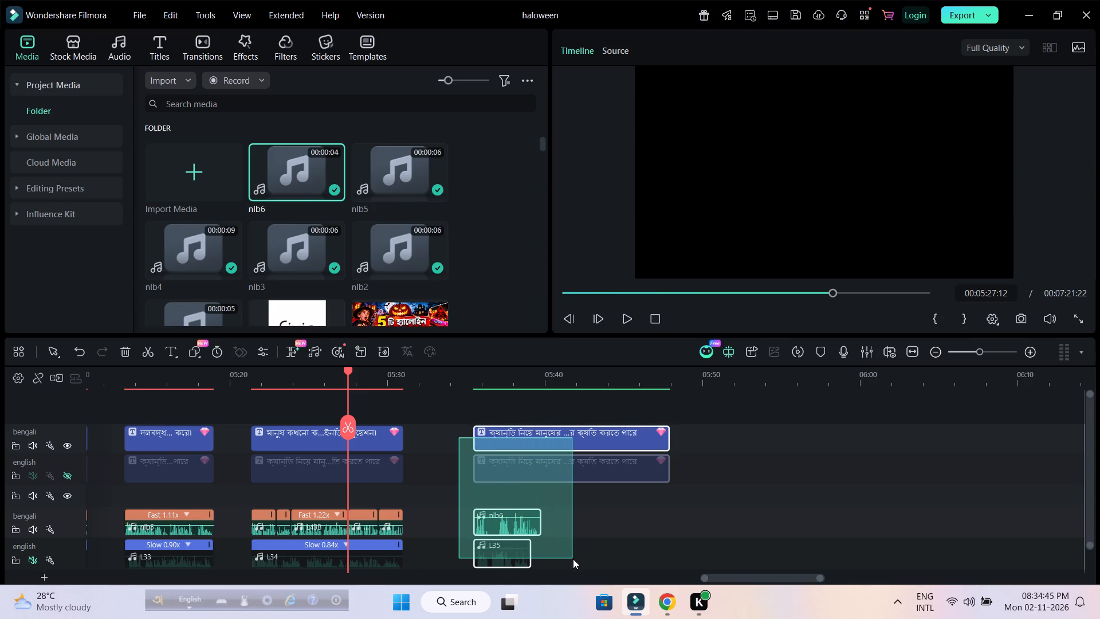
{"action": "left_click_drag", "start_coordinate": [573, 559], "coordinate": [557, 541]}
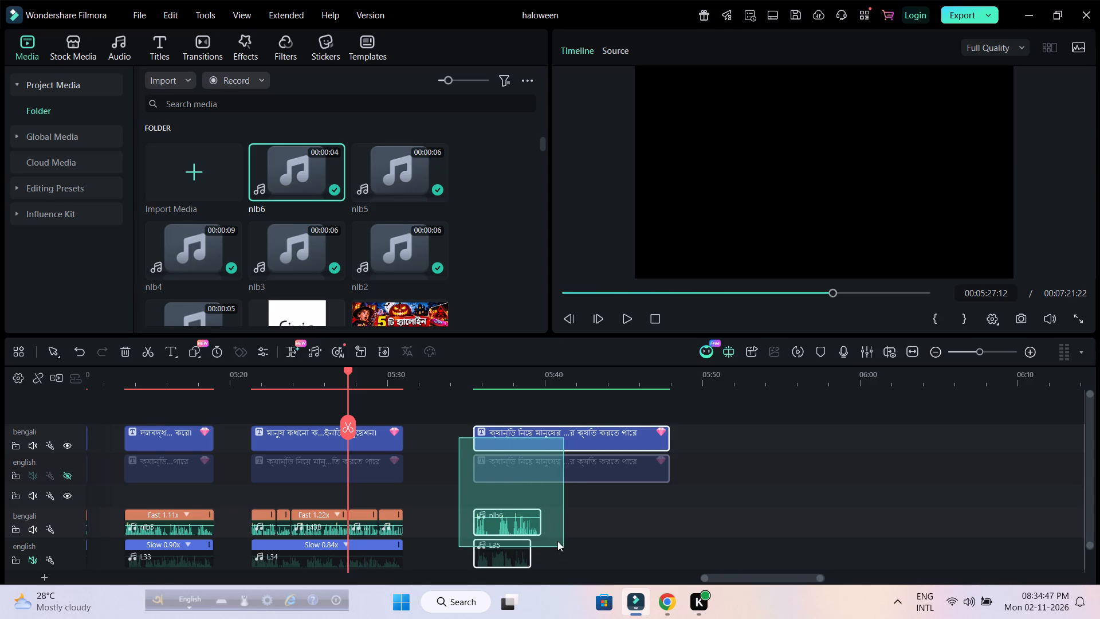
{"action": "left_click_drag", "start_coordinate": [557, 541], "coordinate": [471, 469]}
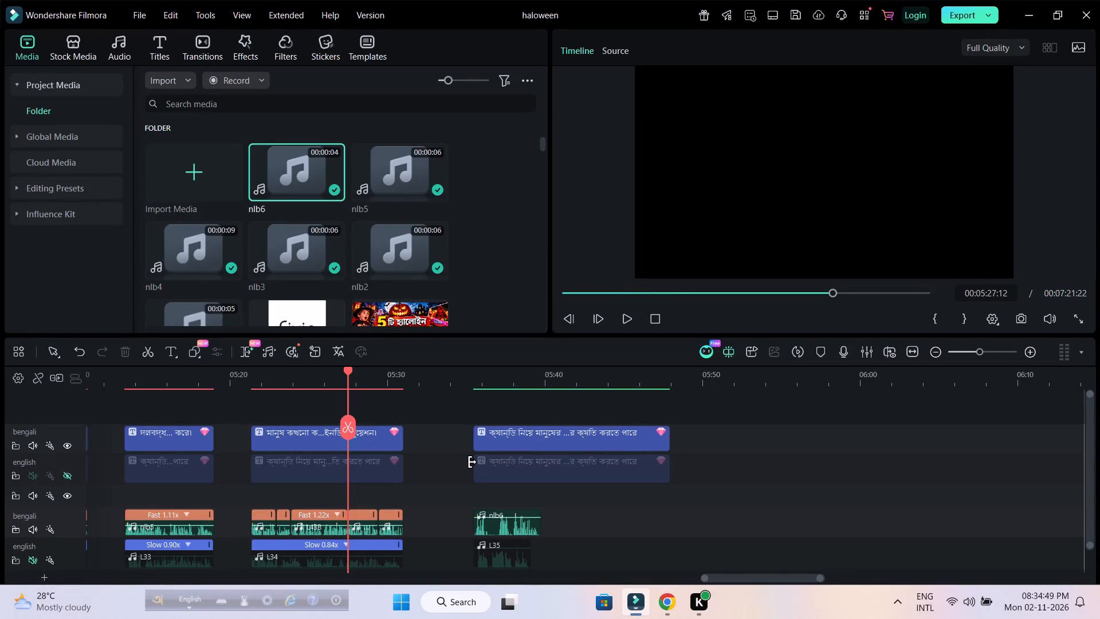
{"action": "left_click_drag", "start_coordinate": [740, 577], "coordinate": [727, 578]}
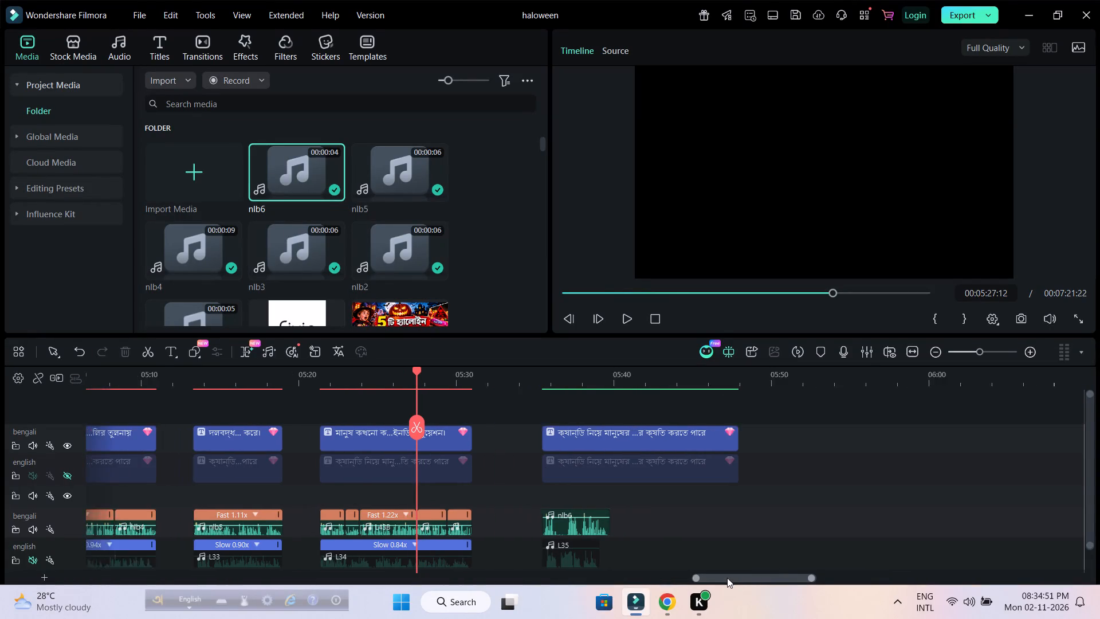
{"action": "left_click_drag", "start_coordinate": [727, 578], "coordinate": [375, 554]}
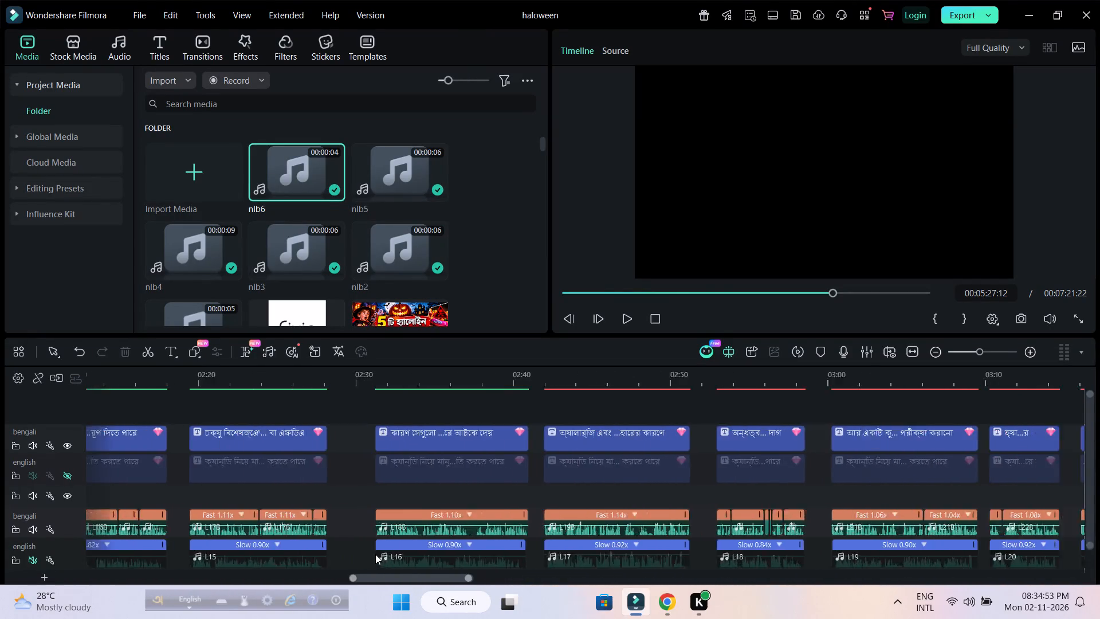
{"action": "left_click_drag", "start_coordinate": [375, 554], "coordinate": [165, 571]}
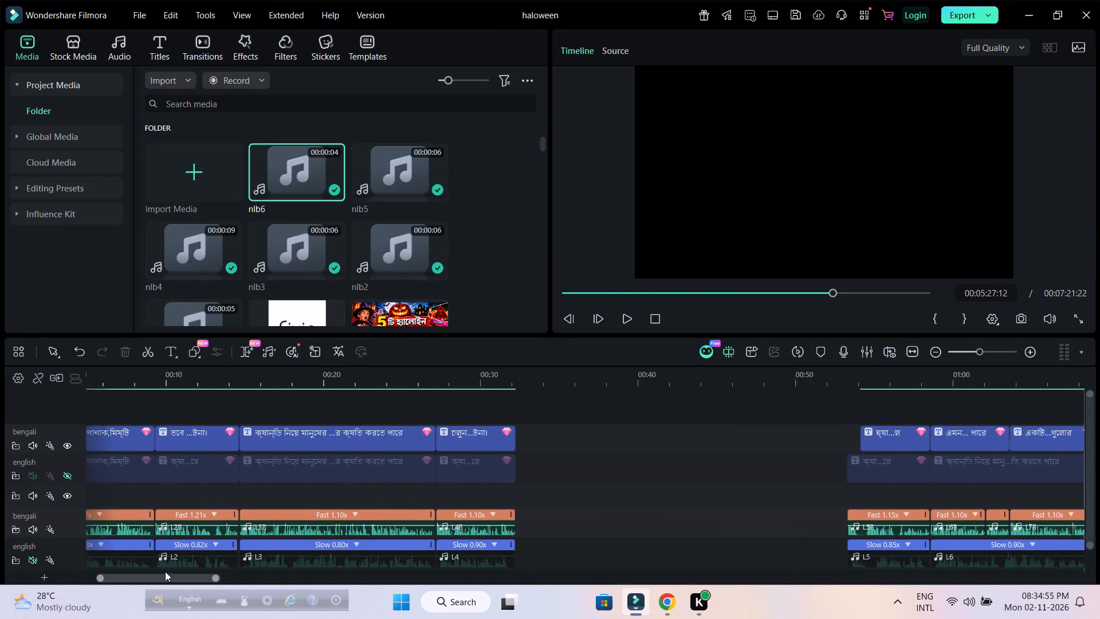
{"action": "left_click_drag", "start_coordinate": [165, 571], "coordinate": [703, 618]}
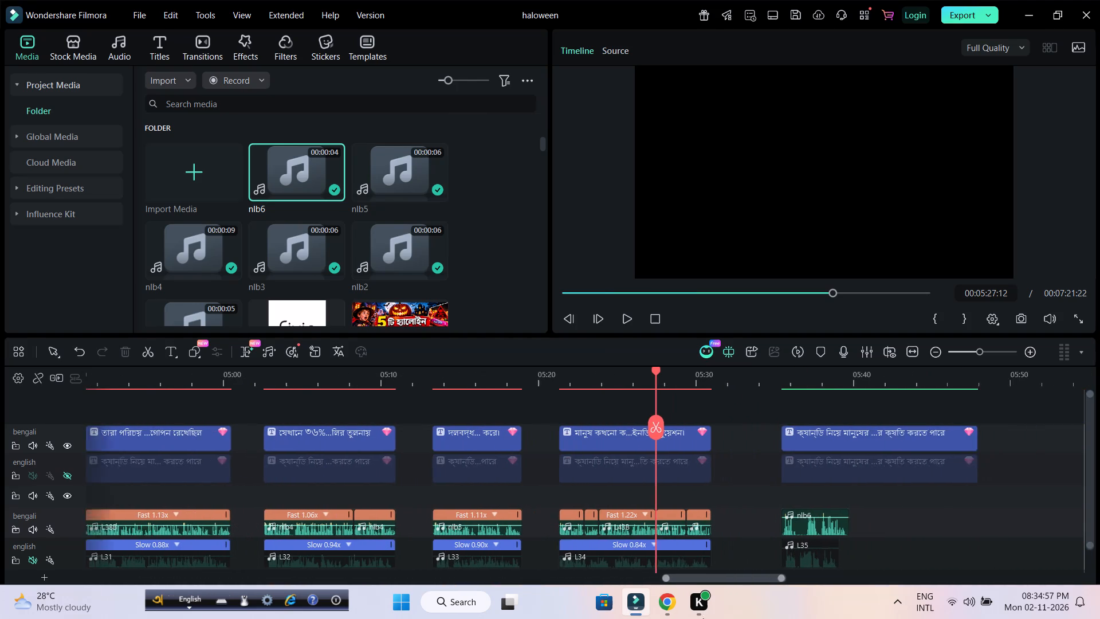
{"action": "left_click_drag", "start_coordinate": [703, 618], "coordinate": [721, 612]}
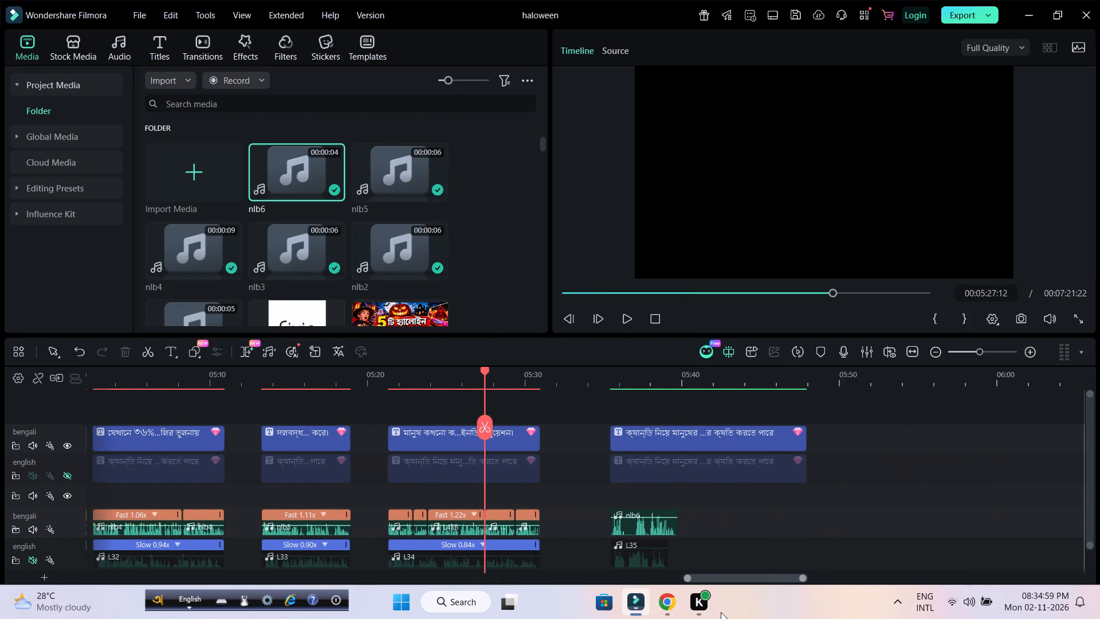
{"action": "left_click_drag", "start_coordinate": [721, 612], "coordinate": [718, 612]}
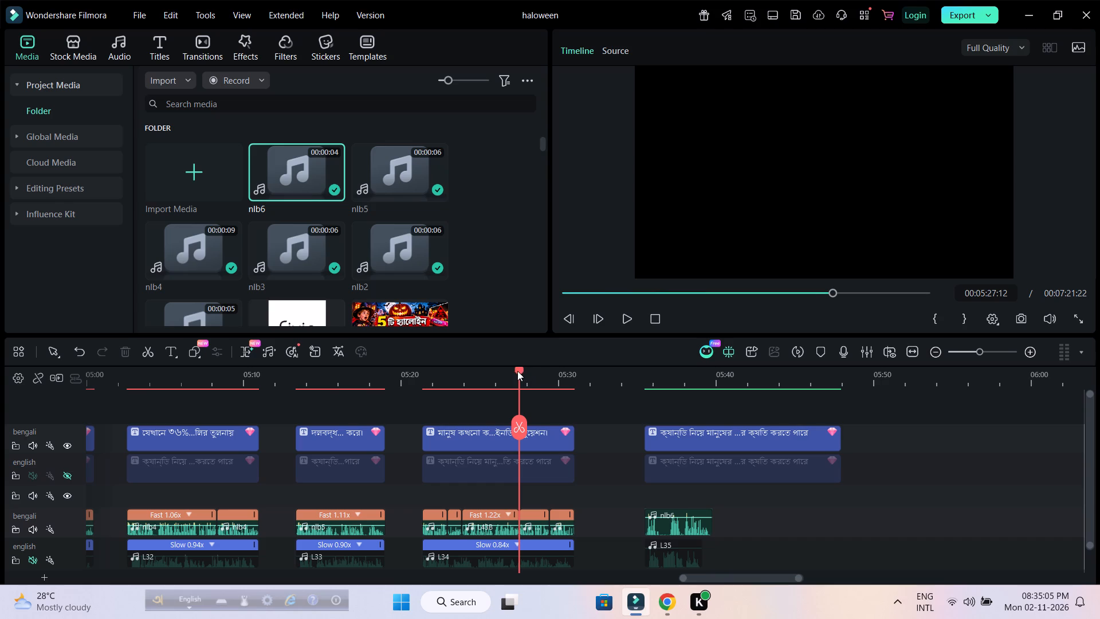
Move the playhead to the start of the nlb6 and L35 clips at 00:05:35:11.
{"action": "left_click_drag", "start_coordinate": [517, 371], "coordinate": [641, 393]}
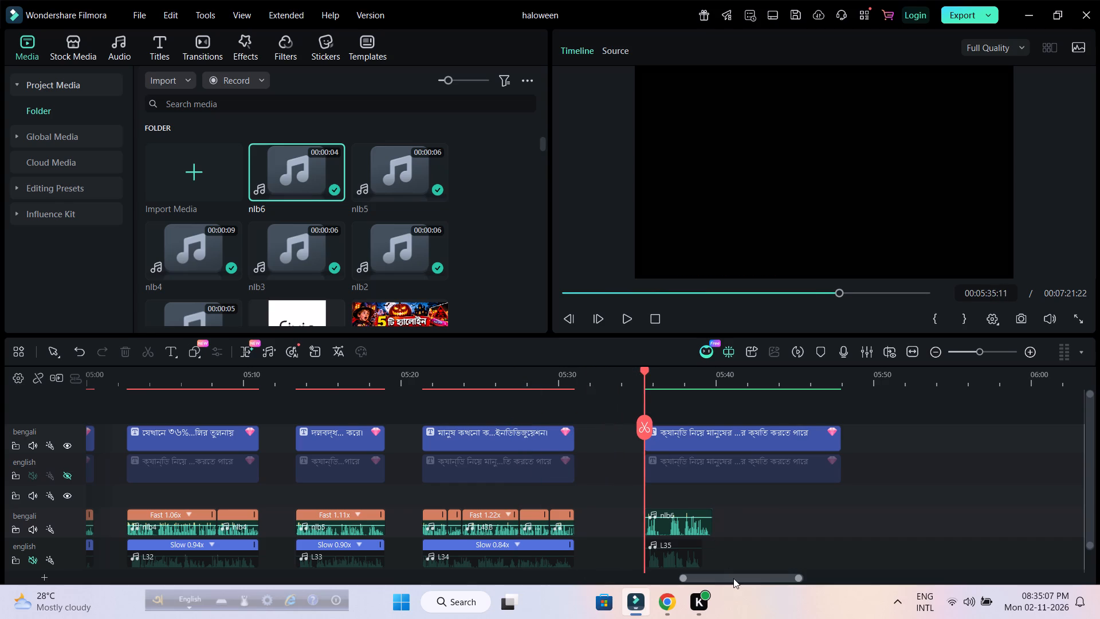
Inspect the empty gaps between the L33, L34 and L35 clip groups on the title and audio tracks.
{"action": "left_click_drag", "start_coordinate": [733, 578], "coordinate": [742, 581]}
{"action": "left_click", "coordinate": [332, 441]}
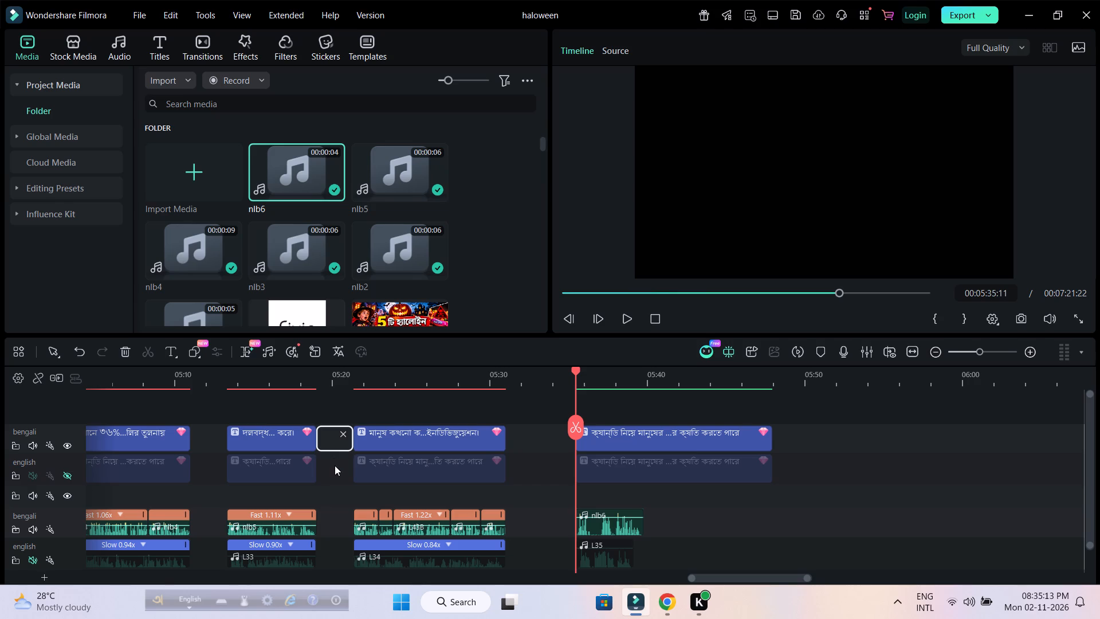
{"action": "left_click", "coordinate": [335, 465]}
{"action": "left_click", "coordinate": [335, 516]}
{"action": "left_click", "coordinate": [335, 543]}
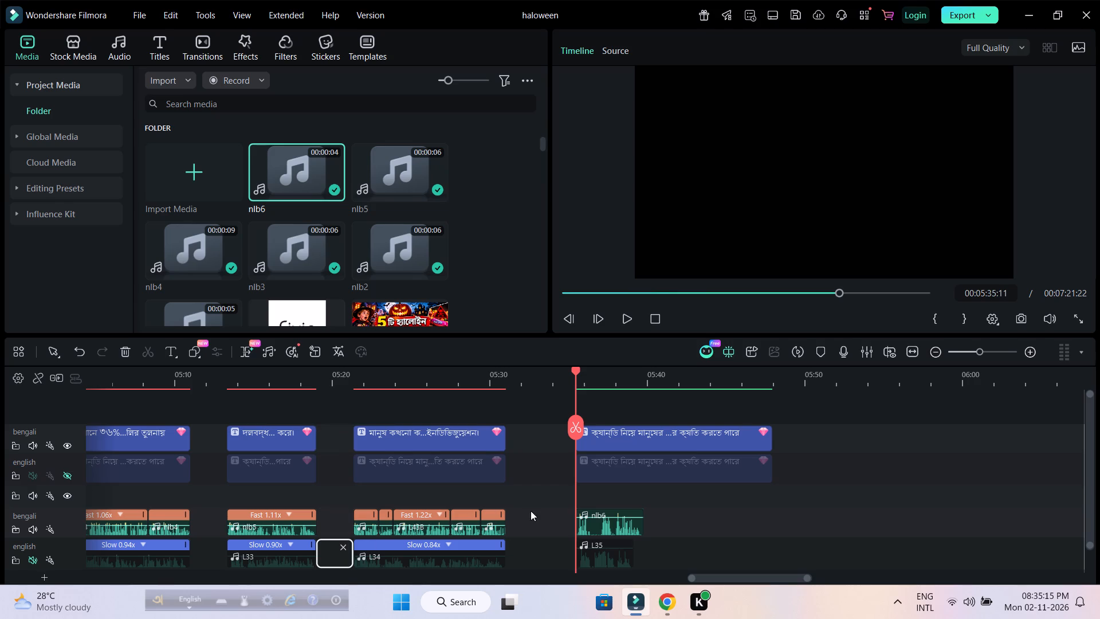
{"action": "left_click", "coordinate": [548, 504]}
{"action": "left_click", "coordinate": [545, 519]}
{"action": "left_click", "coordinate": [545, 519]}
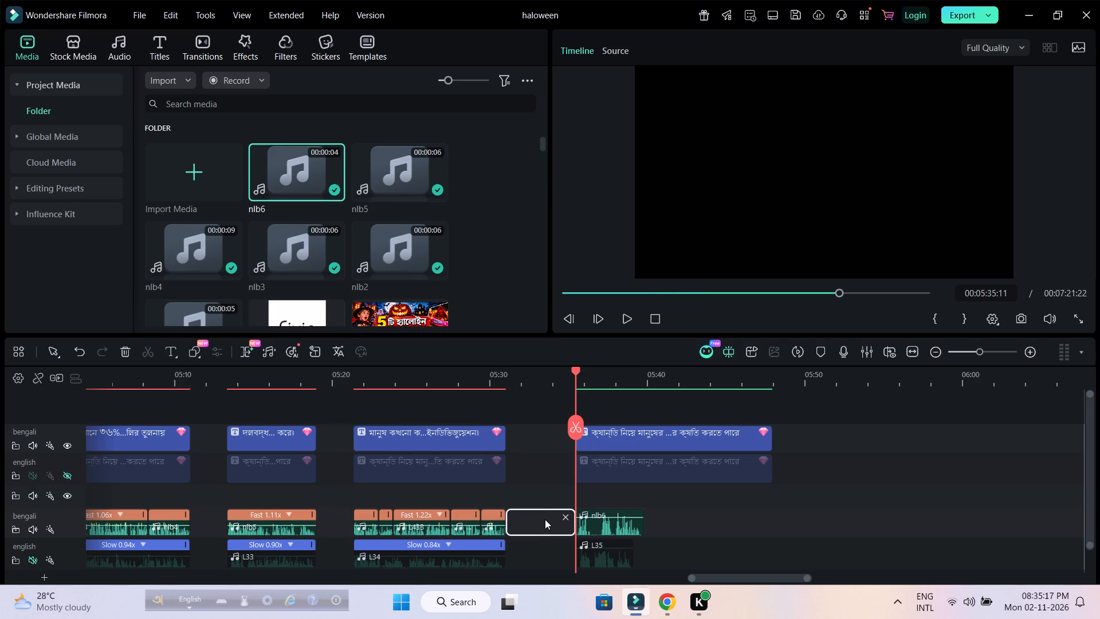
{"action": "left_click", "coordinate": [545, 496]}
Slow the English narration clip L35 to a uniform speed of 0.96.
{"action": "left_click_drag", "start_coordinate": [617, 378], "coordinate": [619, 378]}
{"action": "left_click_drag", "start_coordinate": [619, 378], "coordinate": [1010, 421]}
{"action": "left_click_drag", "start_coordinate": [876, 381], "coordinate": [853, 381]}
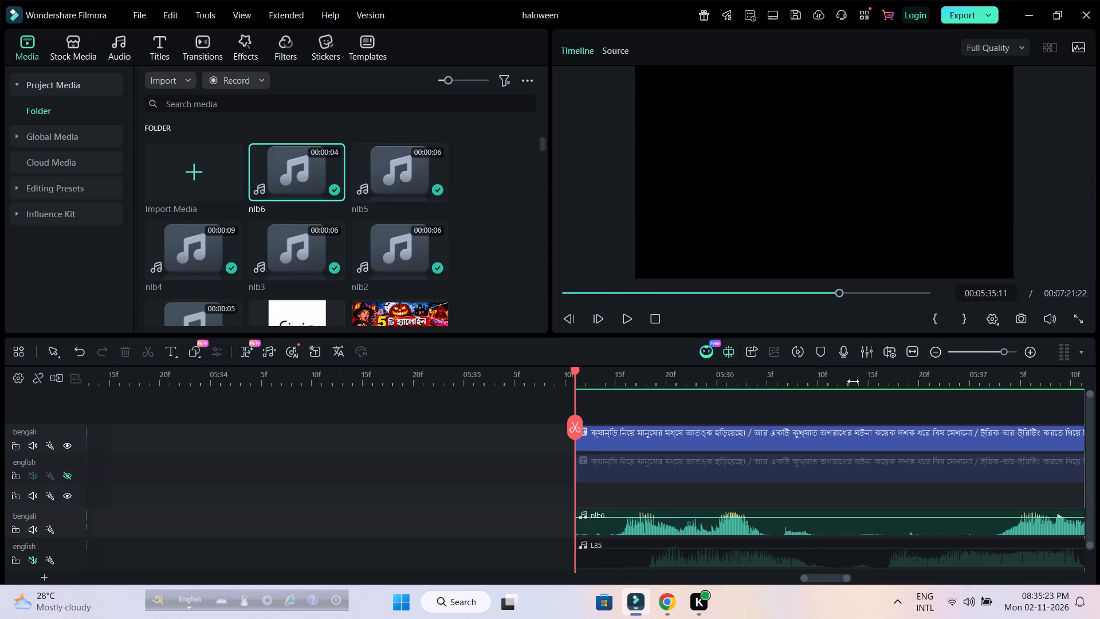
{"action": "left_click_drag", "start_coordinate": [853, 381], "coordinate": [771, 380]}
{"action": "left_click_drag", "start_coordinate": [827, 579], "coordinate": [834, 579]}
{"action": "double_click", "coordinate": [540, 557]}
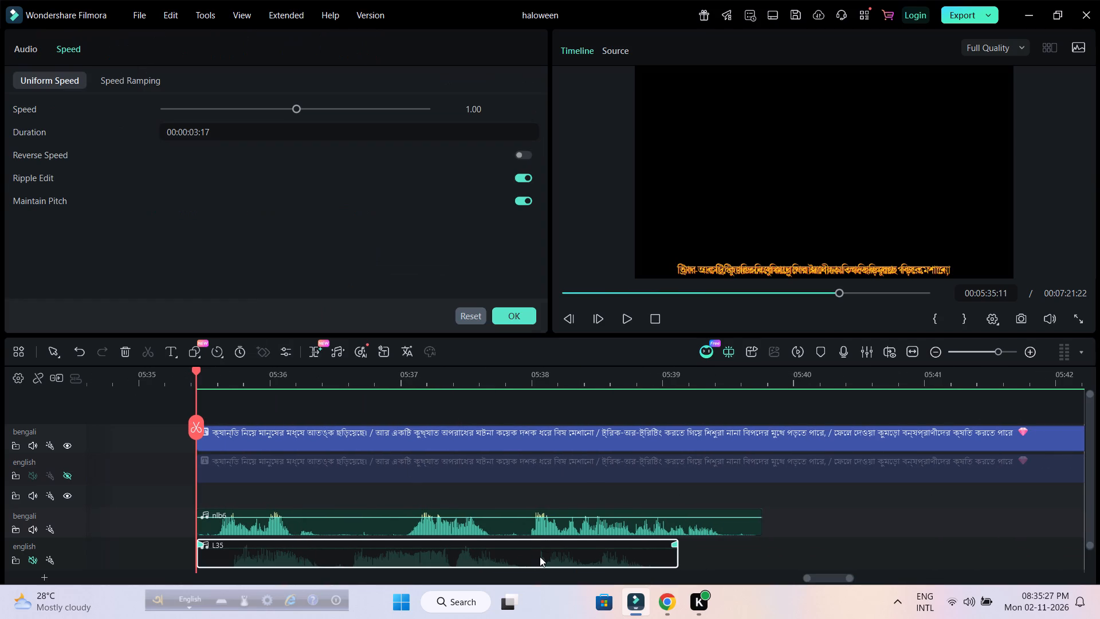
{"action": "left_click", "coordinate": [464, 107]}
{"action": "scroll", "coordinate": [464, 107], "scroll_direction": "down", "scroll_amount": 2}
{"action": "left_click", "coordinate": [442, 249]}
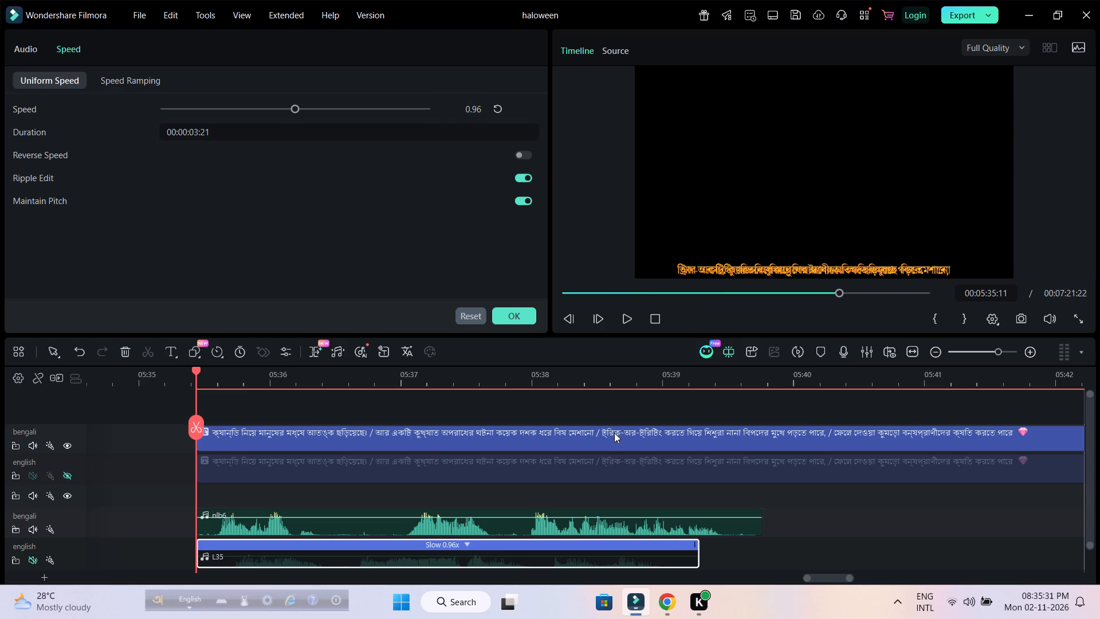
Speed up the Bengali narration clip nlb6 to a uniform speed of 1.04.
{"action": "double_click", "coordinate": [674, 534]}
{"action": "left_click", "coordinate": [462, 101]}
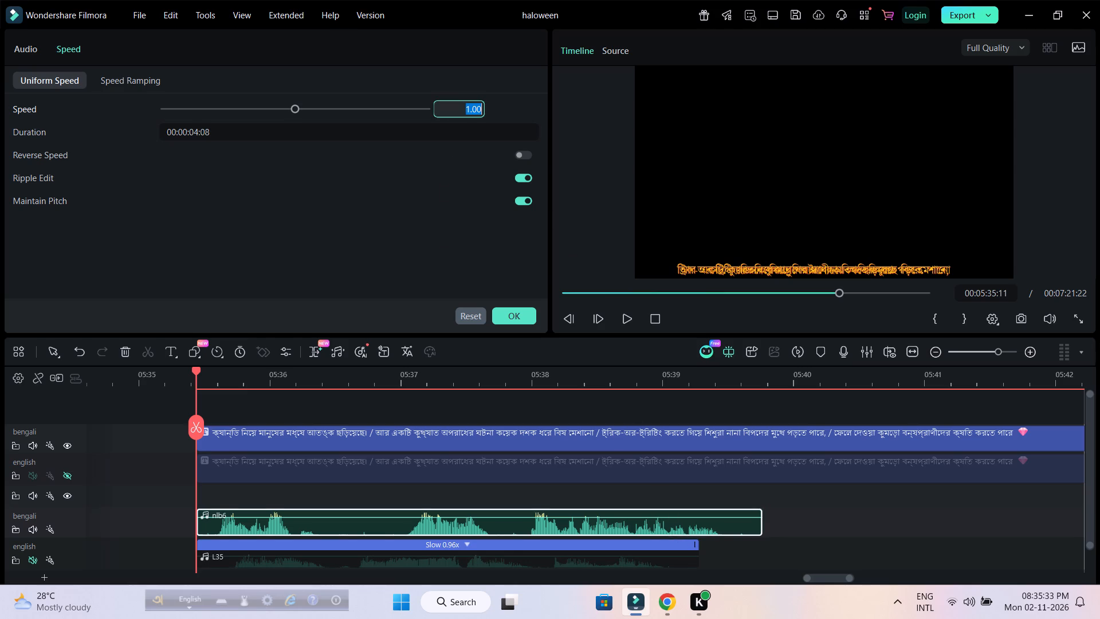
{"action": "scroll", "coordinate": [462, 101], "scroll_direction": "up", "scroll_amount": 1}
{"action": "scroll", "coordinate": [461, 100], "scroll_direction": "down", "scroll_amount": 1}
{"action": "scroll", "coordinate": [461, 100], "scroll_direction": "up", "scroll_amount": 2}
{"action": "left_click", "coordinate": [453, 249]}
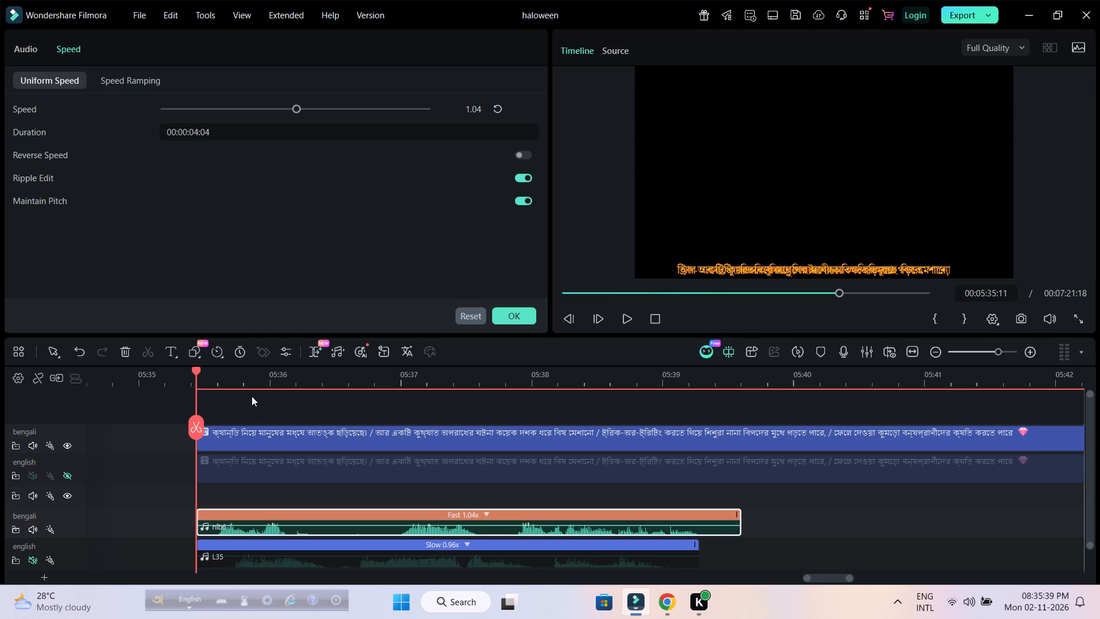
Trim the silent start of nlb6 to 00:05:35:15, and move the clip back to align with the start of L35.
{"action": "left_click_drag", "start_coordinate": [241, 380], "coordinate": [571, 425]}
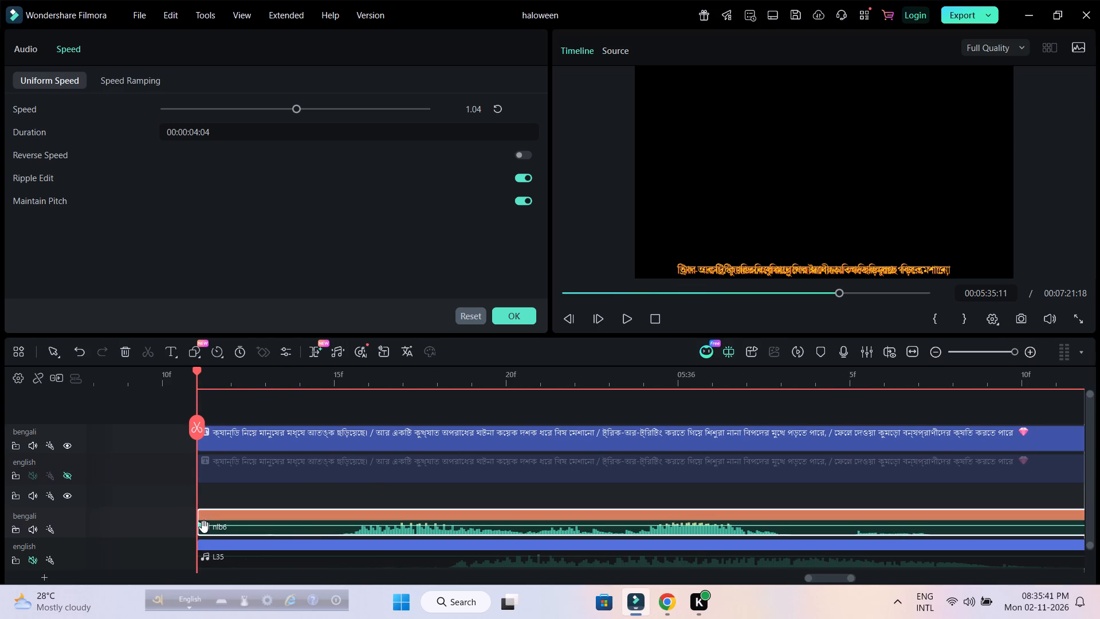
{"action": "left_click_drag", "start_coordinate": [202, 519], "coordinate": [205, 519]}
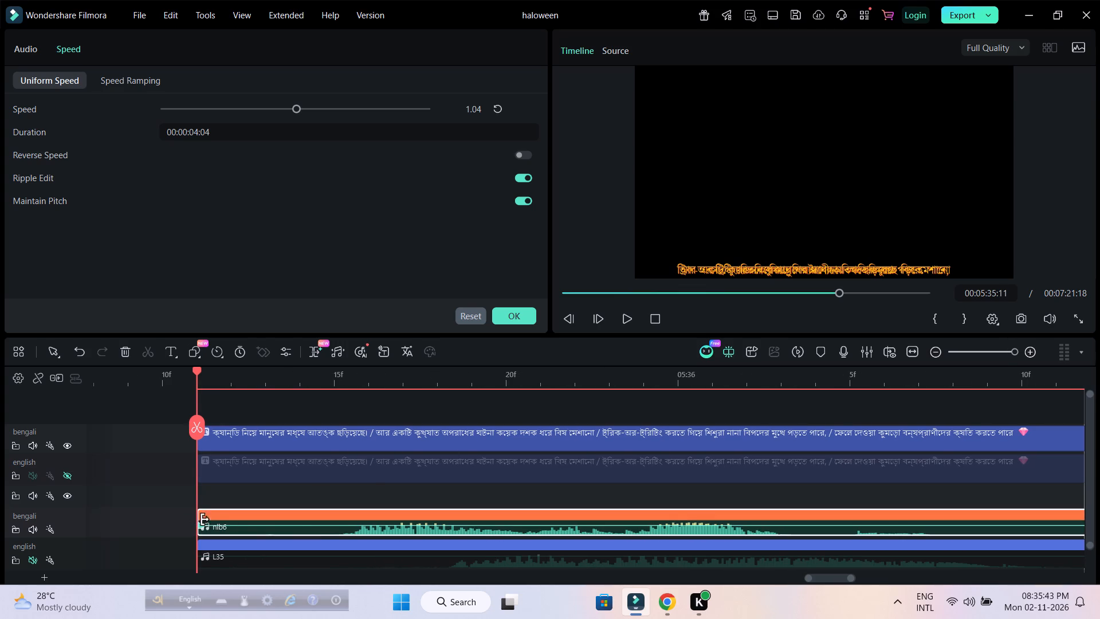
{"action": "left_click_drag", "start_coordinate": [205, 519], "coordinate": [266, 523]}
{"action": "left_click_drag", "start_coordinate": [197, 371], "coordinate": [115, 375]}
{"action": "left_click", "coordinate": [176, 522]}
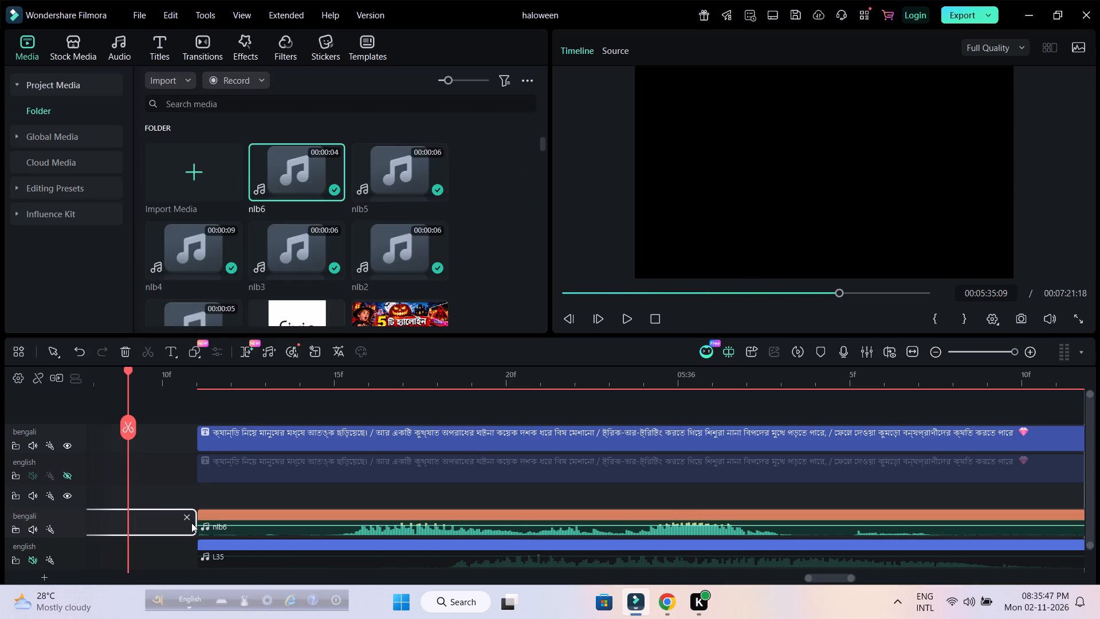
{"action": "left_click", "coordinate": [226, 497]}
{"action": "left_click_drag", "start_coordinate": [203, 529], "coordinate": [209, 528]}
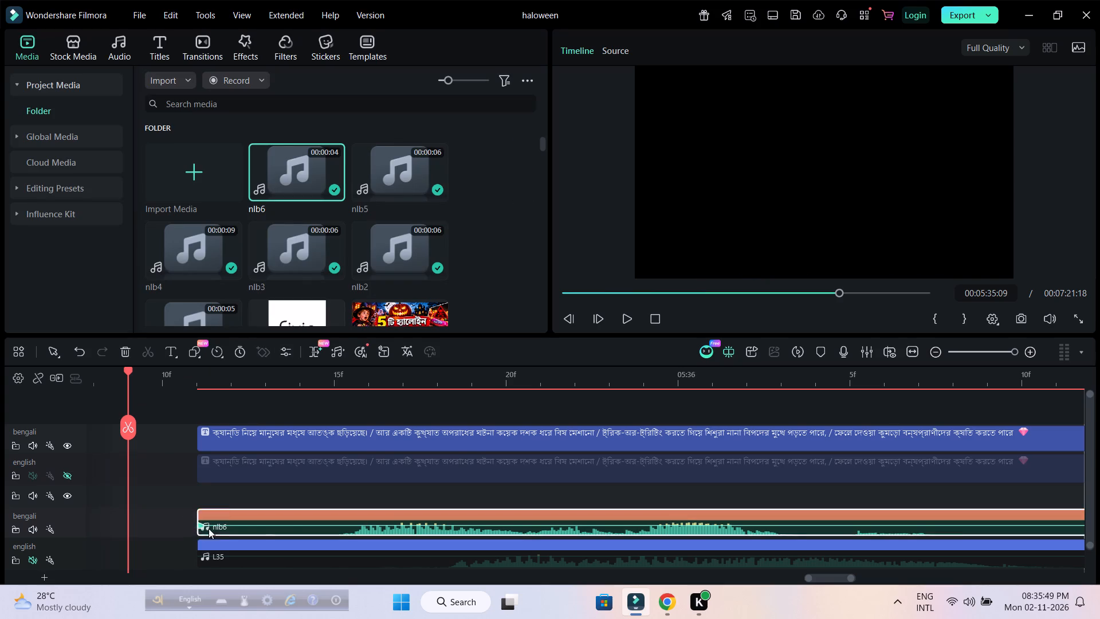
{"action": "left_click_drag", "start_coordinate": [209, 528], "coordinate": [210, 510]}
{"action": "left_click_drag", "start_coordinate": [199, 521], "coordinate": [325, 524]}
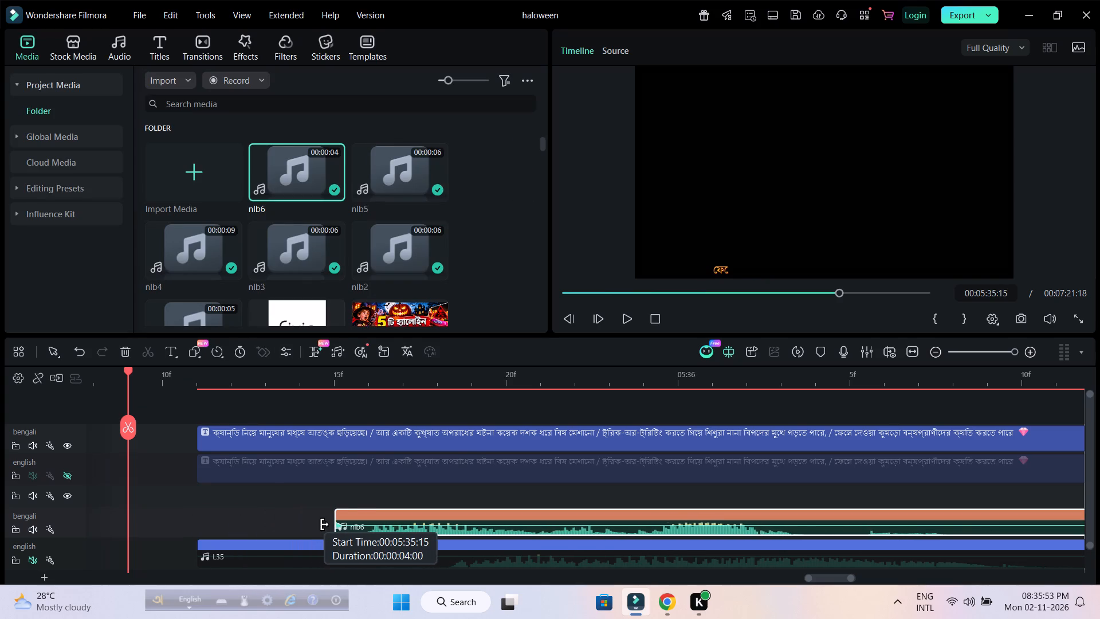
{"action": "left_click_drag", "start_coordinate": [325, 524], "coordinate": [336, 526]}
{"action": "left_click_drag", "start_coordinate": [432, 530], "coordinate": [318, 526]}
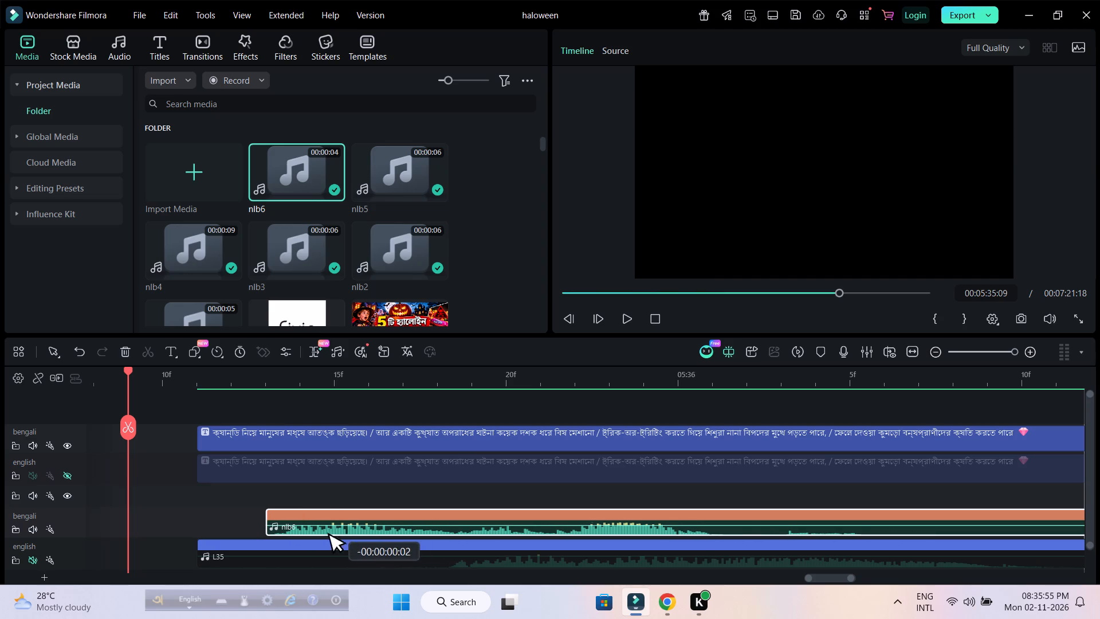
{"action": "left_click_drag", "start_coordinate": [318, 526], "coordinate": [297, 524]}
Trim the end of nlb6 so it lines up with the end of L35.
{"action": "left_click_drag", "start_coordinate": [520, 385], "coordinate": [258, 356]}
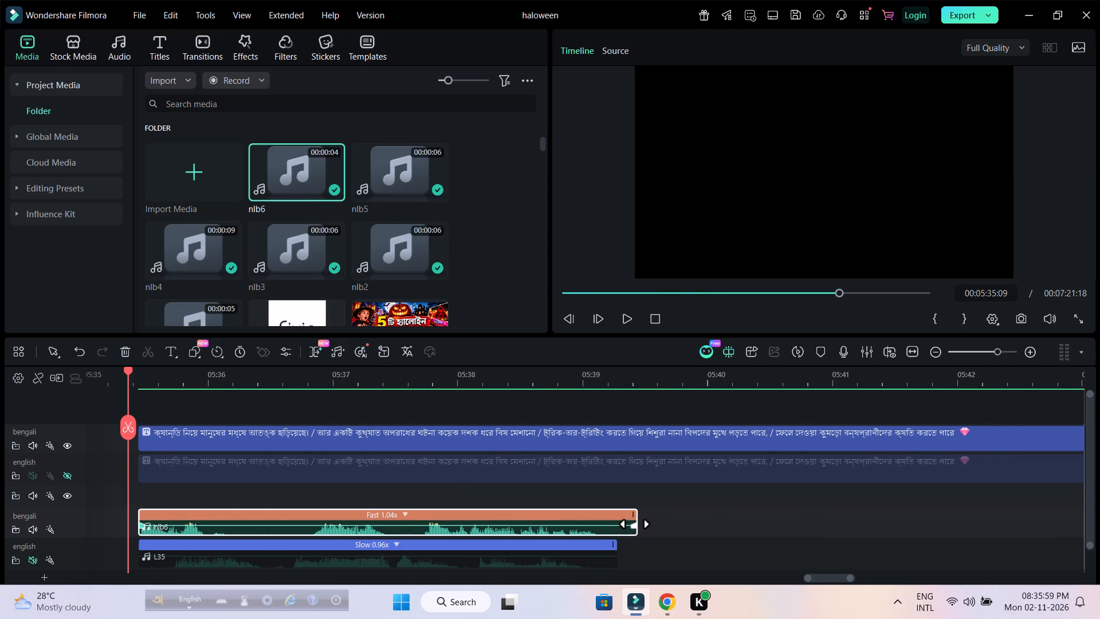
{"action": "left_click_drag", "start_coordinate": [635, 529], "coordinate": [614, 528]}
Shorten the Bengali and English title clips above nlb6 together so both end where nlb6 and L35 end.
{"action": "left_click_drag", "start_coordinate": [638, 383], "coordinate": [472, 382]}
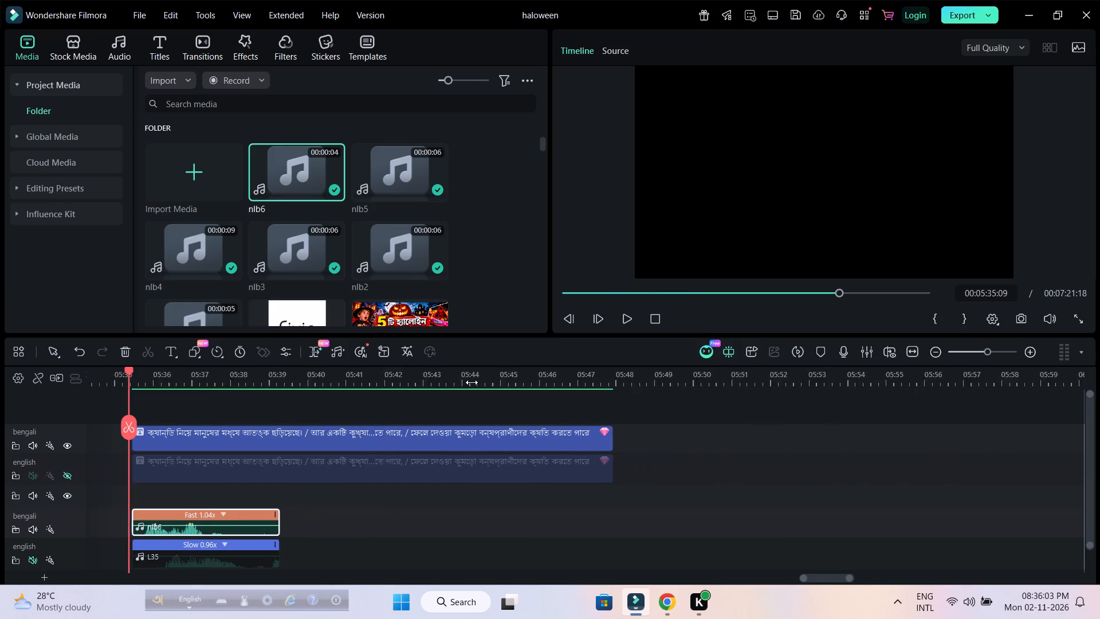
{"action": "left_click_drag", "start_coordinate": [472, 382], "coordinate": [456, 382]}
{"action": "left_click_drag", "start_coordinate": [819, 580], "coordinate": [818, 580]}
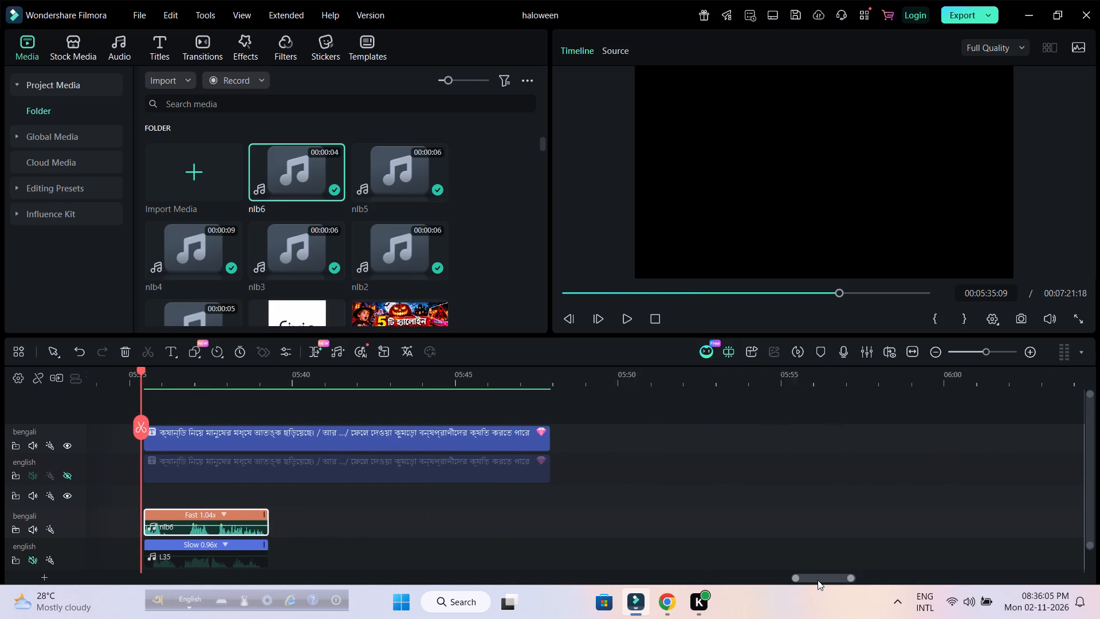
{"action": "left_click_drag", "start_coordinate": [818, 580], "coordinate": [791, 580]}
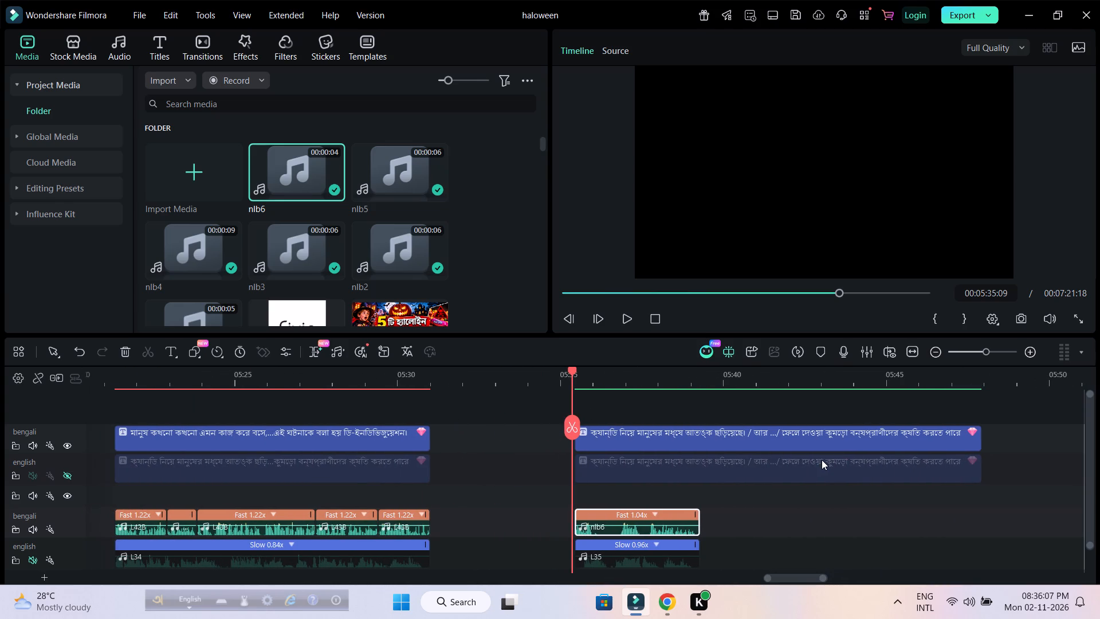
{"action": "left_click", "coordinate": [822, 460]}
{"action": "left_click", "coordinate": [840, 445]}
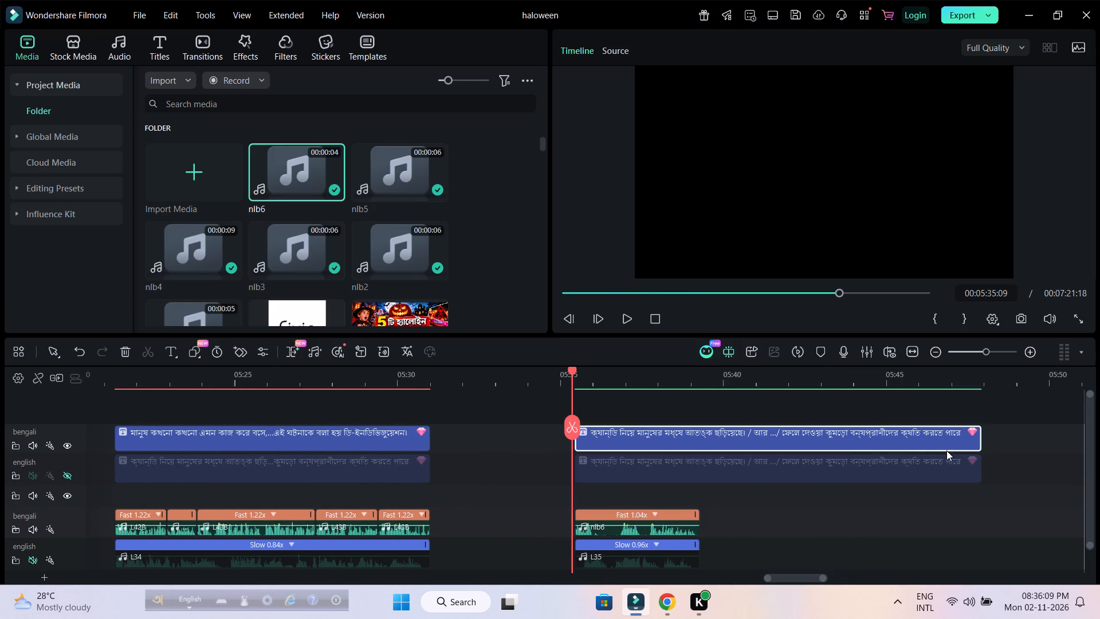
{"action": "left_click_drag", "start_coordinate": [812, 491], "coordinate": [958, 434]}
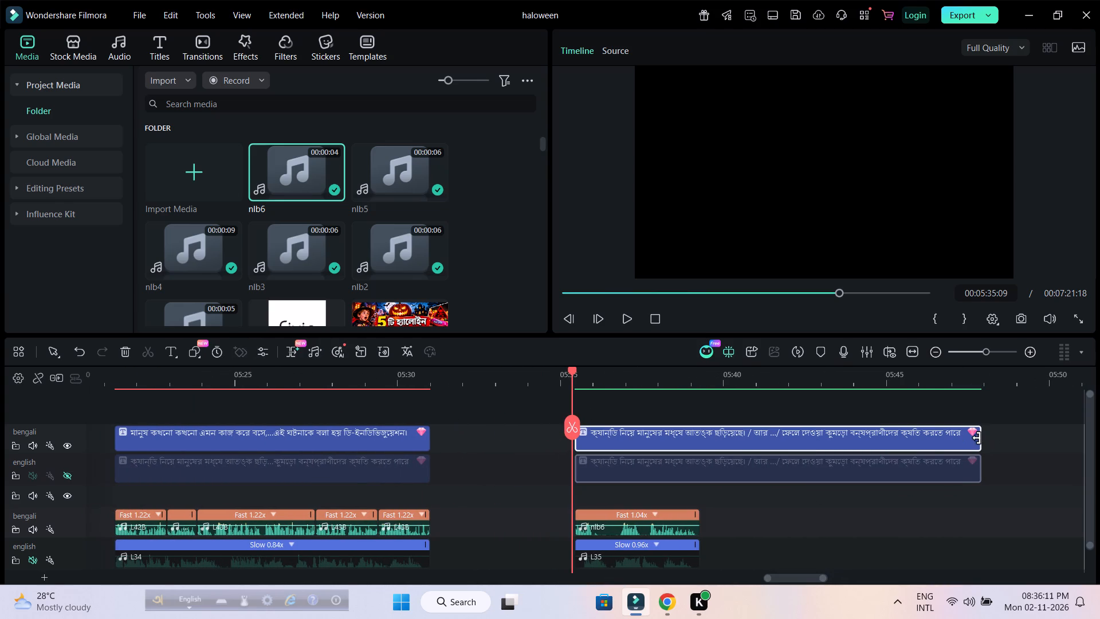
{"action": "left_click_drag", "start_coordinate": [977, 438], "coordinate": [698, 450]}
Open the shortened Bengali title in Advanced Text Edit and delete three text layers, keeping only the one beginning "আর একটি কুখ্যাত".
{"action": "double_click", "coordinate": [665, 440]}
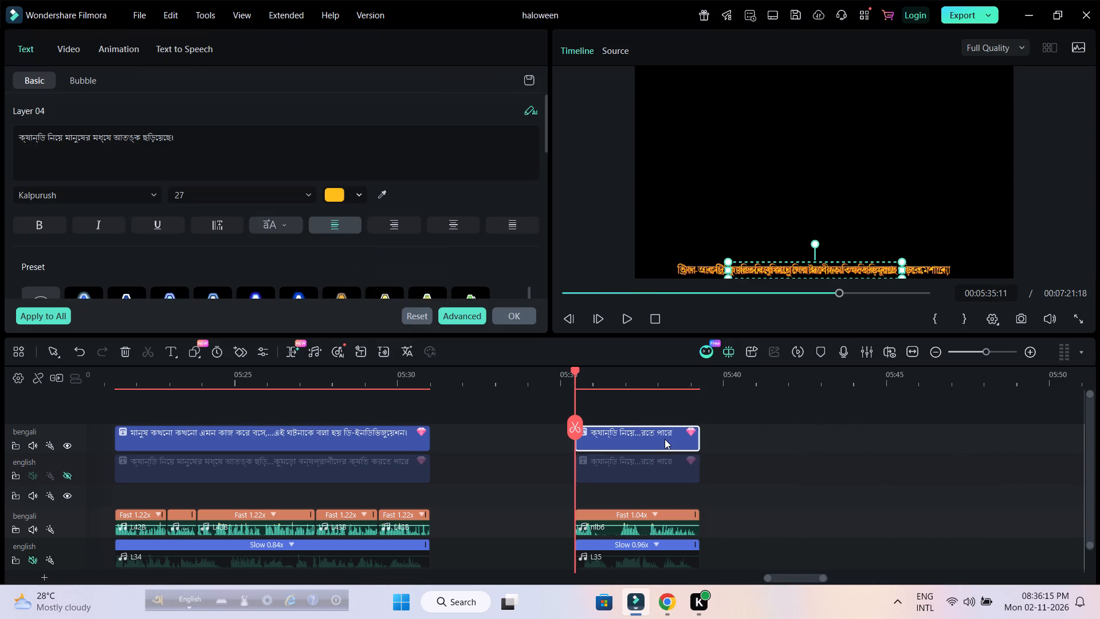
{"action": "left_click", "coordinate": [449, 316]}
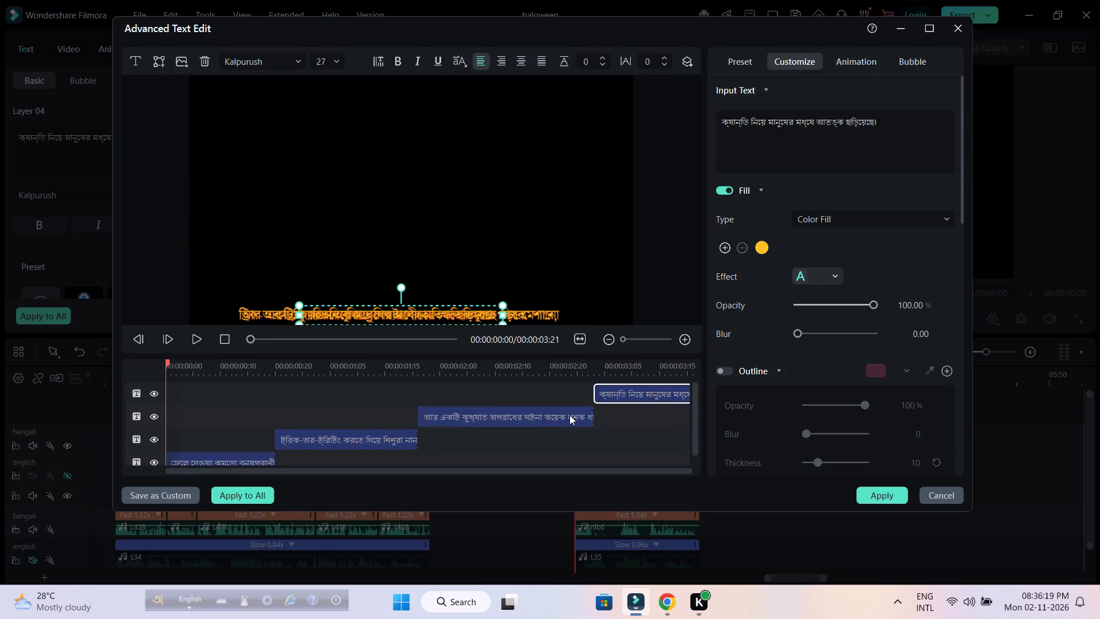
{"action": "key", "text": "Delete"}
{"action": "key", "text": "Delete"}
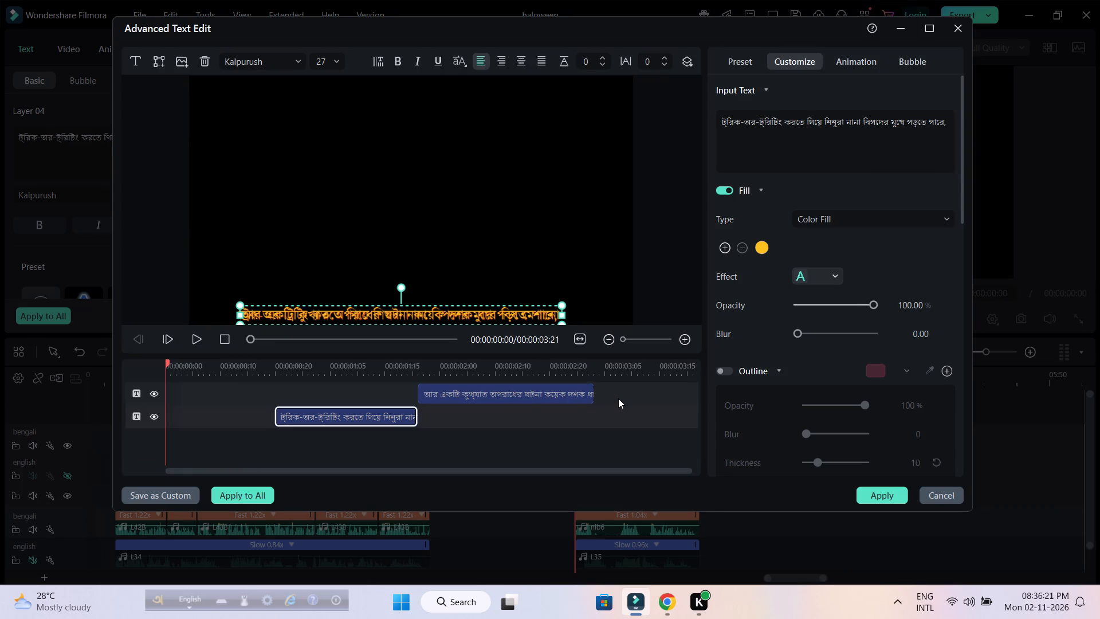
{"action": "key", "text": "Delete"}
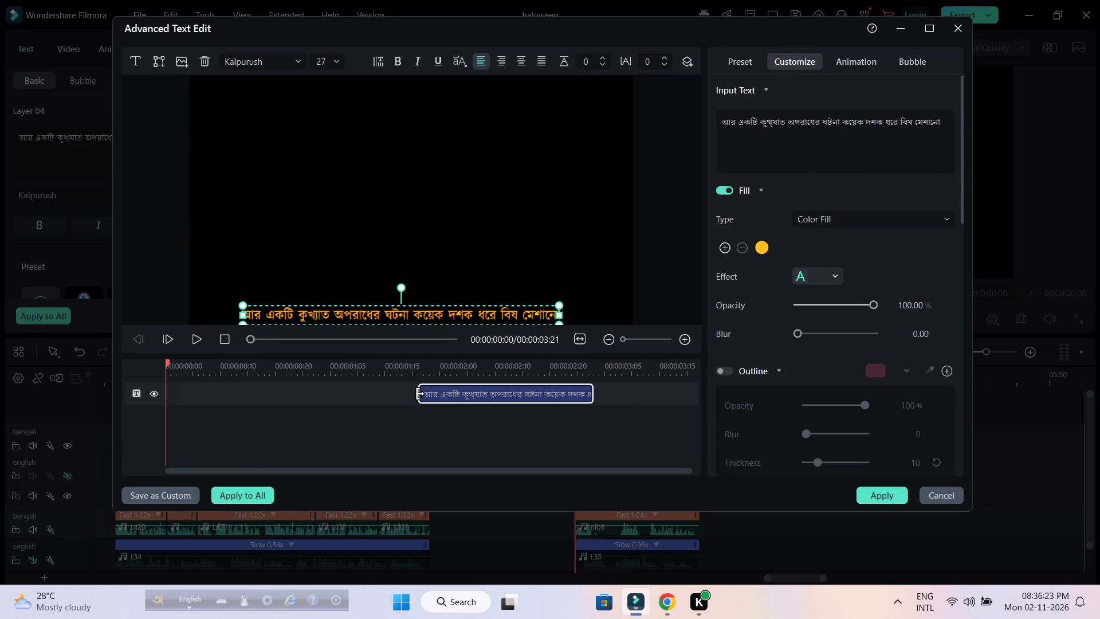
Stretch the remaining text layer to span the title's full duration of 00:00:03:21.
{"action": "left_click_drag", "start_coordinate": [421, 394], "coordinate": [88, 397]}
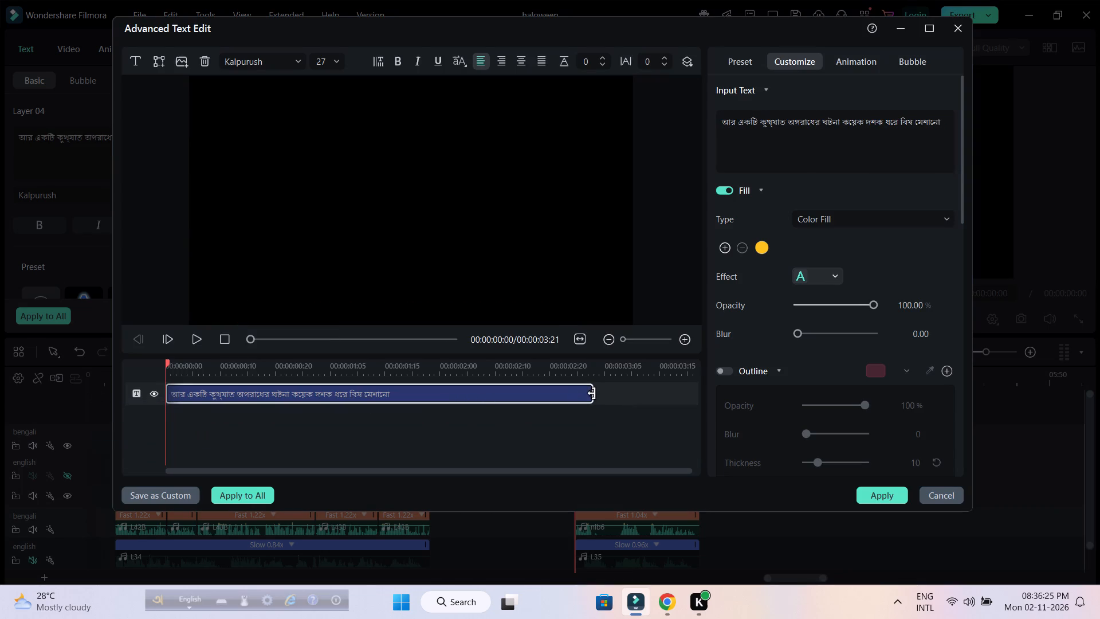
{"action": "left_click_drag", "start_coordinate": [592, 393], "coordinate": [758, 394]}
{"action": "double_click", "coordinate": [577, 395]}
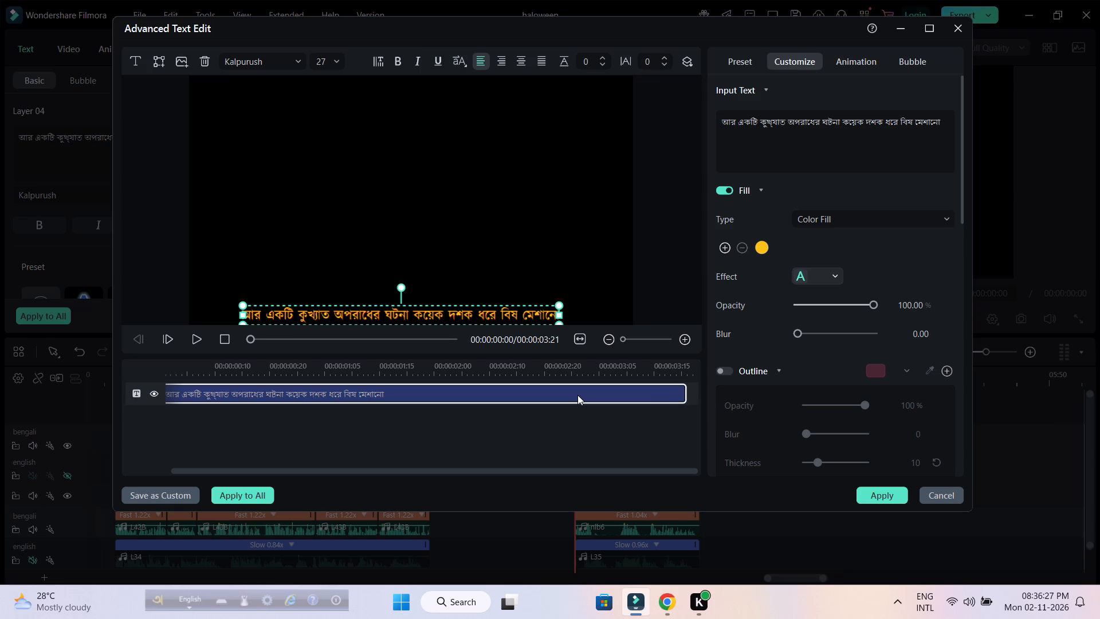
{"action": "left_click_drag", "start_coordinate": [680, 391], "coordinate": [752, 394]}
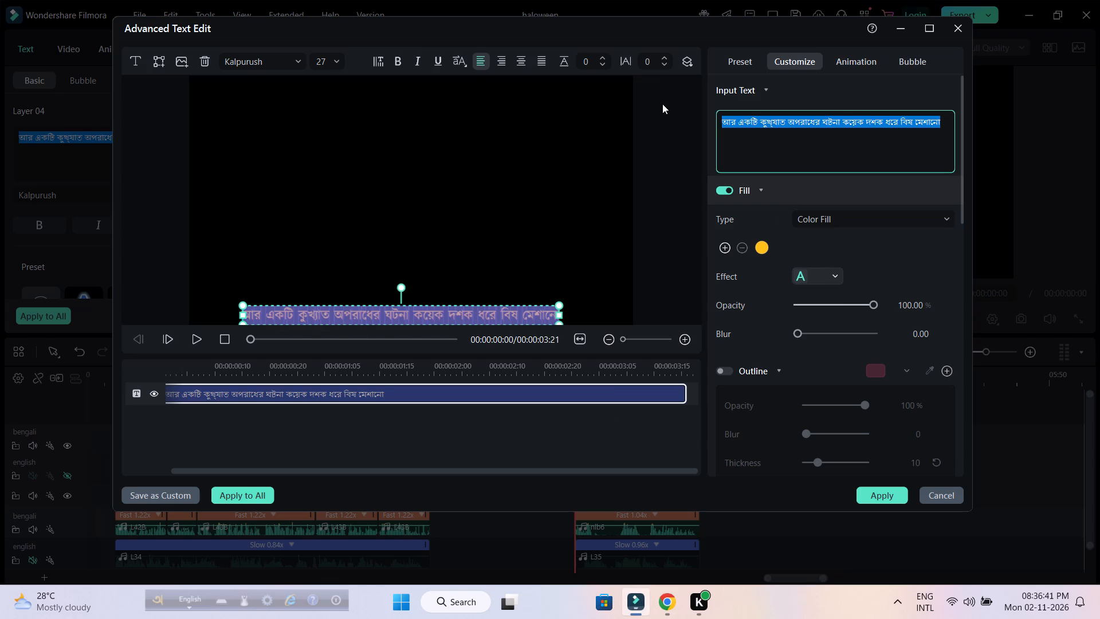
{"action": "key", "text": "ctrl+v"}
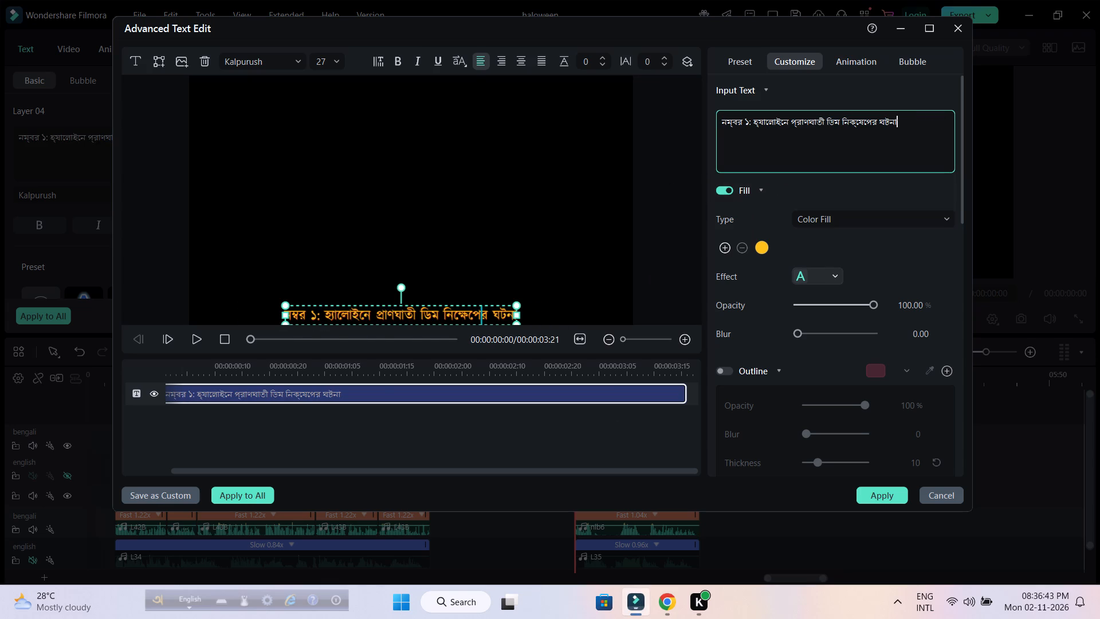
Delete the leading "নম্বর ১:" so the Bengali title text starts with "হ্যালোইনে".
{"action": "left_click", "coordinate": [743, 123]}
{"action": "key", "text": "Right"}
{"action": "key", "text": "BackSpace"}
{"action": "key", "text": "BackSpace"}
{"action": "key", "text": "BackSpace"}
{"action": "key", "text": "BackSpace"}
{"action": "key", "text": "BackSpace"}
{"action": "key", "text": "BackSpace"}
{"action": "key", "text": "BackSpace"}
{"action": "key", "text": "BackSpace"}
{"action": "key", "text": "BackSpace"}
{"action": "key", "text": "BackSpace"}
{"action": "key", "text": "BackSpace"}
{"action": "key", "text": "BackSpace"}
{"action": "key", "text": "BackSpace"}
{"action": "key", "text": "BackSpace"}
{"action": "key", "text": "BackSpace"}
{"action": "key", "text": "BackSpace"}
{"action": "key", "text": "BackSpace"}
{"action": "key", "text": "BackSpace"}
{"action": "key", "text": "BackSpace"}
{"action": "key", "text": "BackSpace"}
{"action": "key", "text": "BackSpace"}
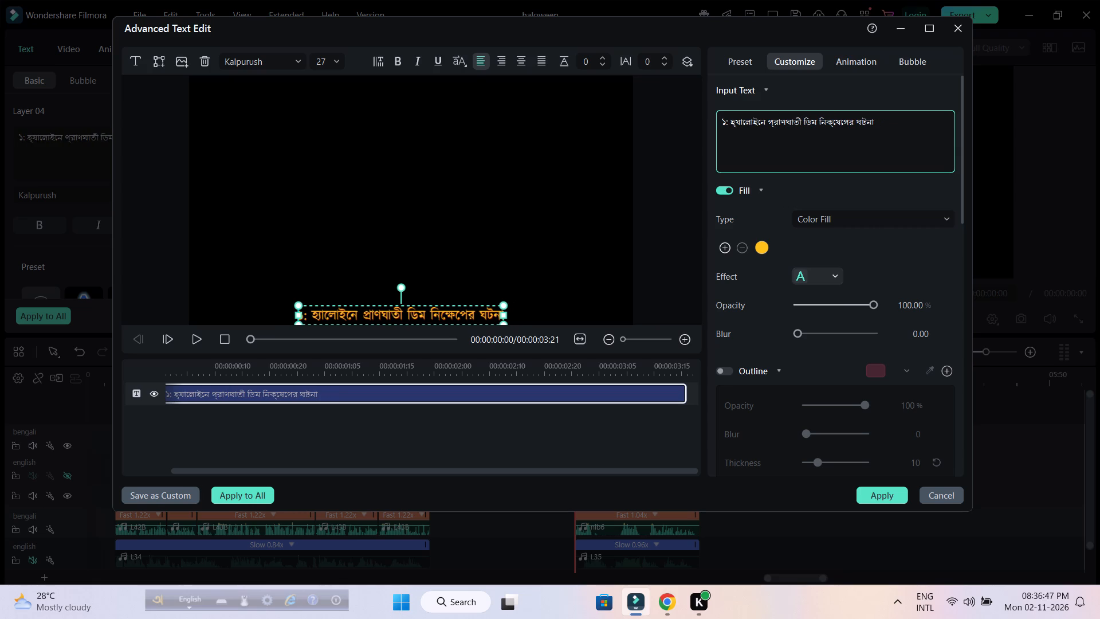
{"action": "key", "text": "BackSpace"}
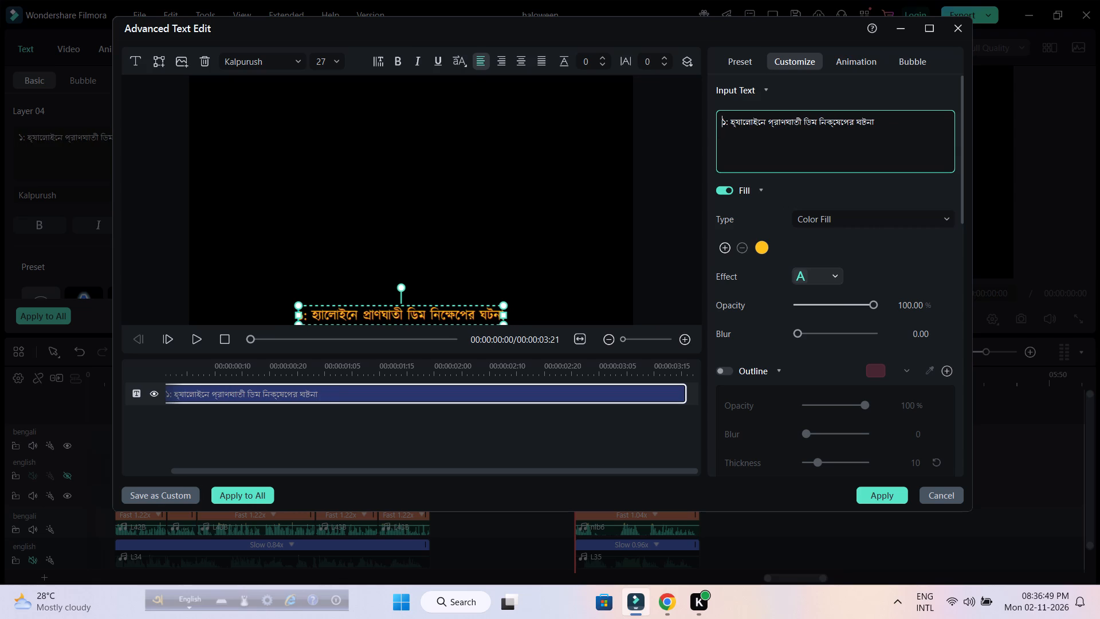
{"action": "left_click", "coordinate": [729, 123]}
{"action": "key", "text": "BackSpace"}
{"action": "key", "text": "BackSpace"}
{"action": "key", "text": "BackSpace"}
{"action": "key", "text": "BackSpace"}
{"action": "key", "text": "BackSpace"}
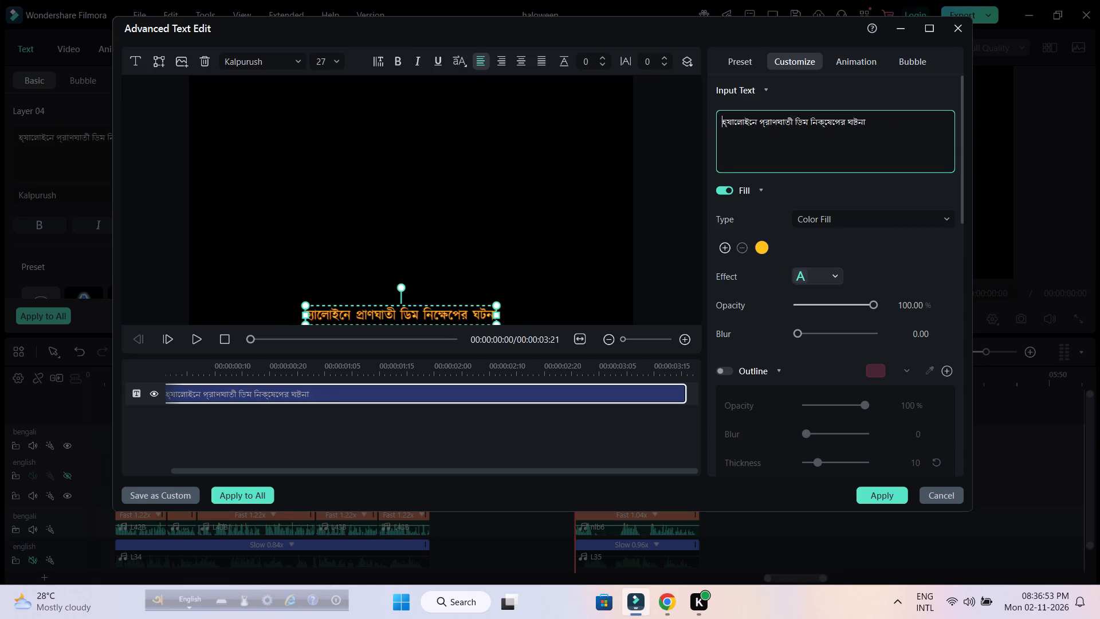
Move the Bengali text up to the middle of the frame and break it into two lines before "ডিম".
{"action": "left_click", "coordinate": [403, 312]}
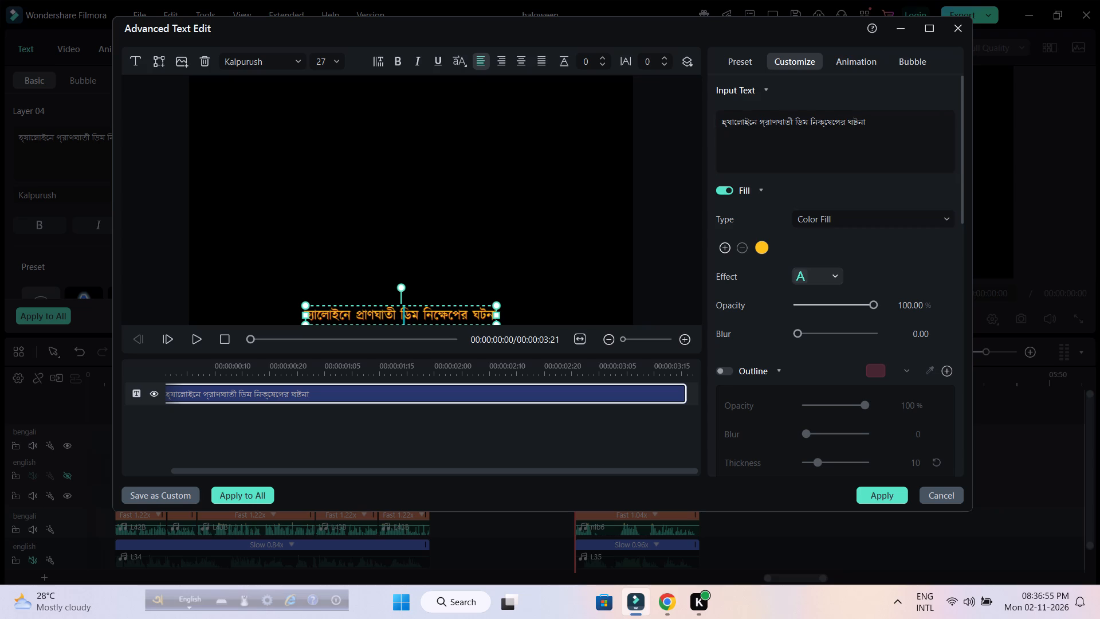
{"action": "left_click", "coordinate": [450, 272]}
{"action": "left_click_drag", "start_coordinate": [424, 314], "coordinate": [437, 189]}
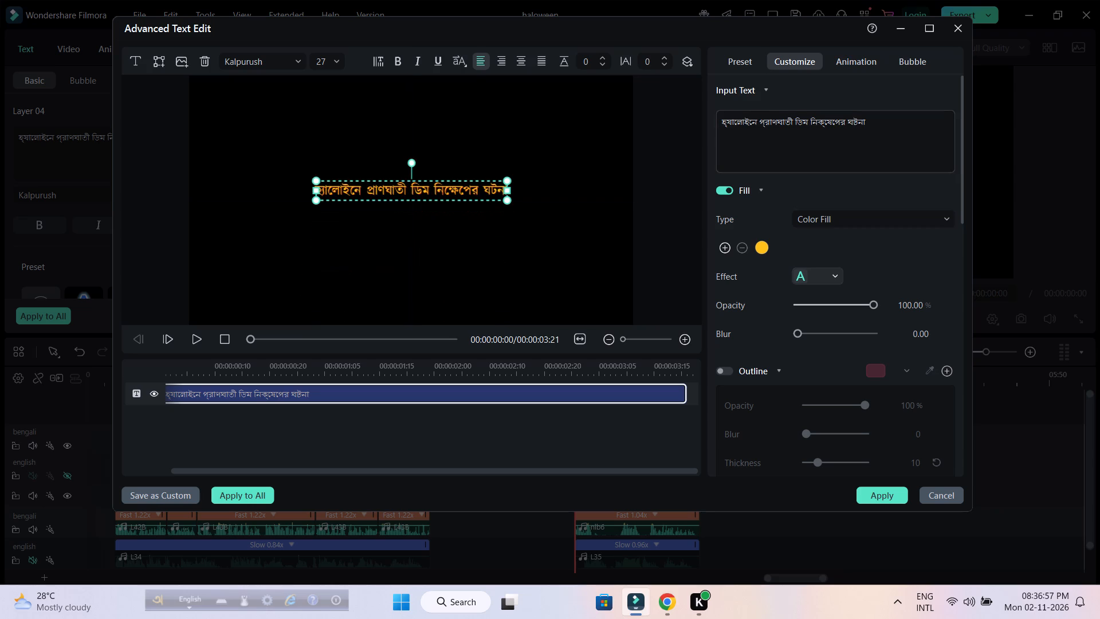
{"action": "left_click", "coordinate": [793, 122]}
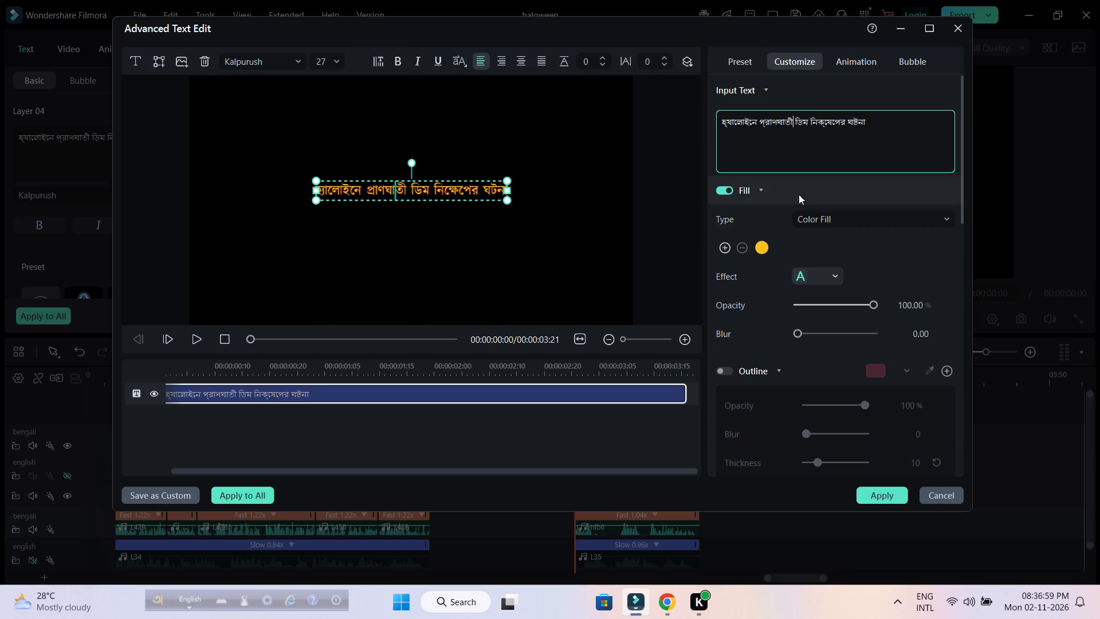
{"action": "key", "text": "Return"}
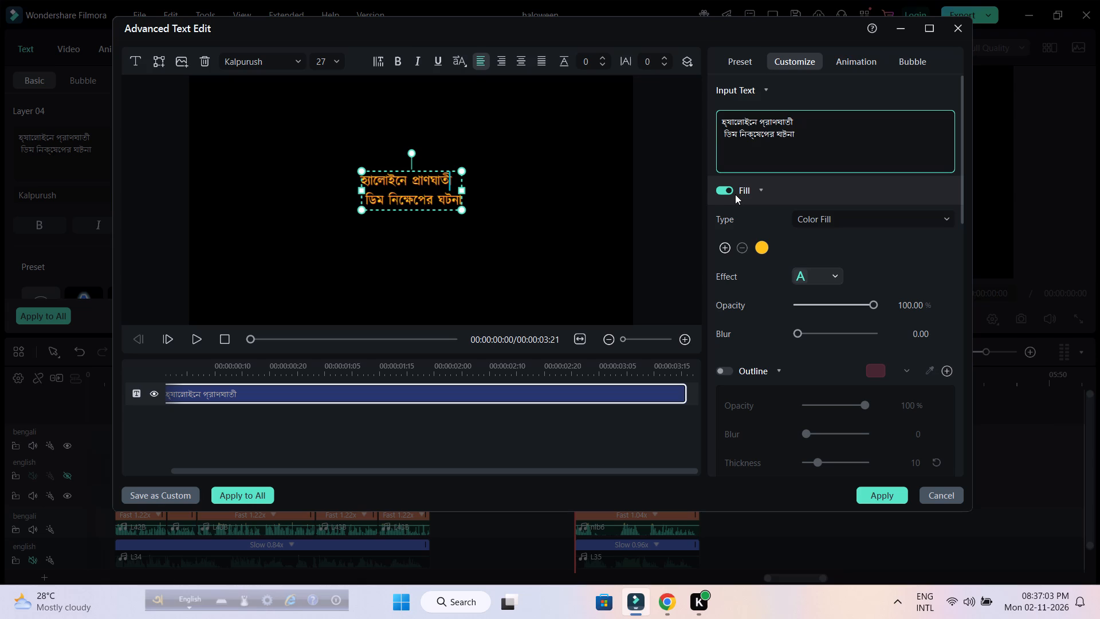
{"action": "key", "text": "Right"}
{"action": "key", "text": "BackSpace"}
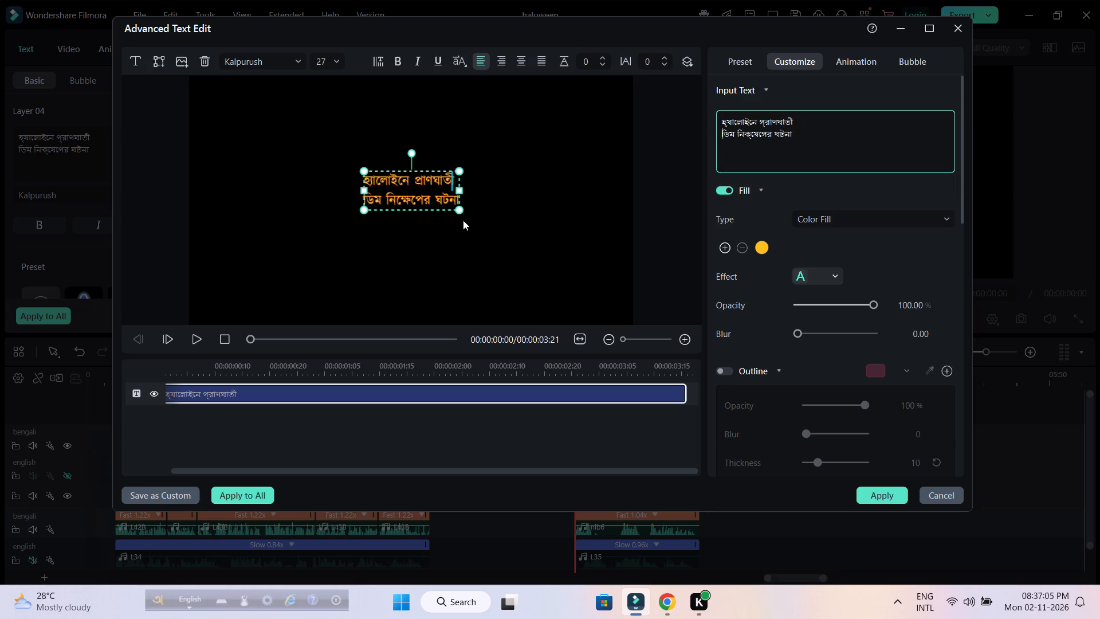
Enlarge the two-line Bengali text to about size 71, centre it in the frame, preview it and apply the title edit.
{"action": "left_click_drag", "start_coordinate": [458, 209], "coordinate": [515, 269]}
{"action": "left_click_drag", "start_coordinate": [512, 243], "coordinate": [459, 237]}
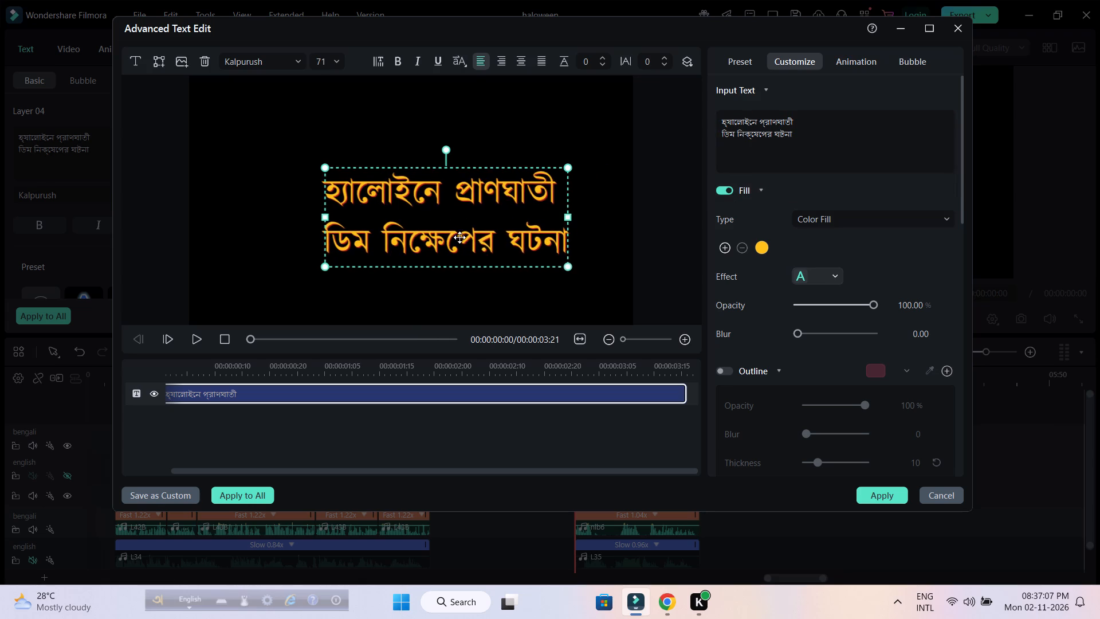
{"action": "left_click_drag", "start_coordinate": [459, 237], "coordinate": [423, 233]}
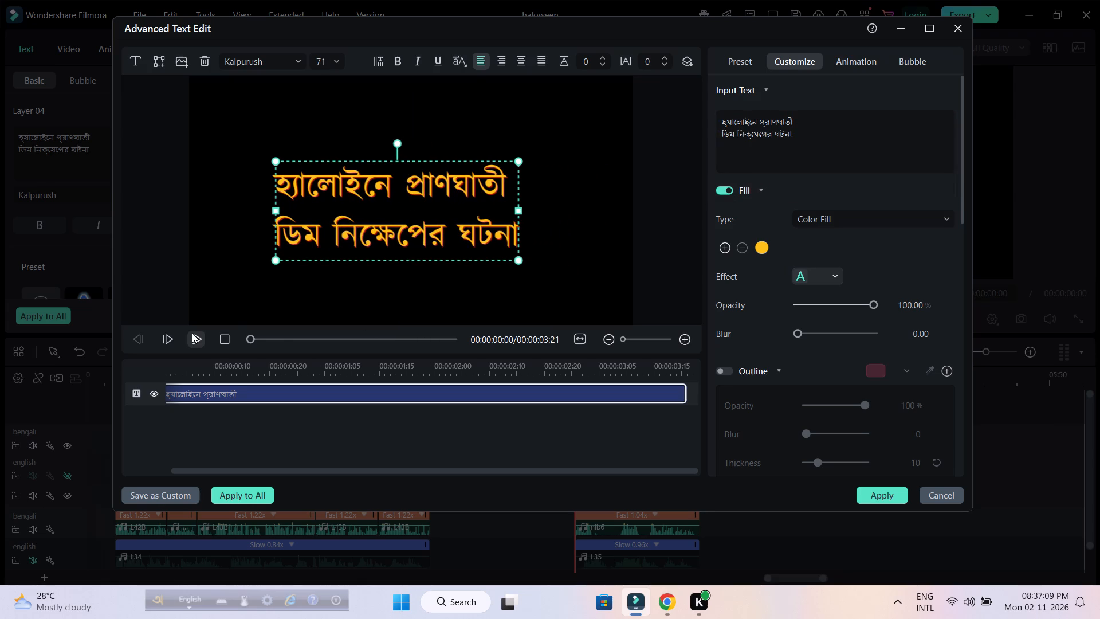
{"action": "left_click", "coordinate": [192, 333]}
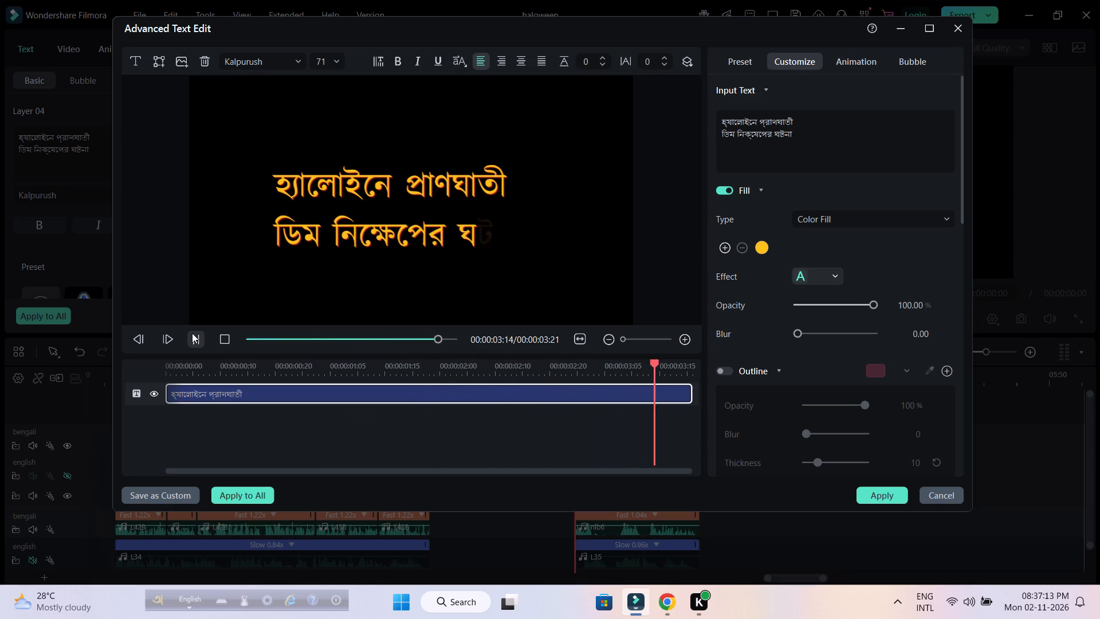
{"action": "left_click_drag", "start_coordinate": [396, 370], "coordinate": [214, 368]}
{"action": "left_click_drag", "start_coordinate": [390, 366], "coordinate": [184, 361]}
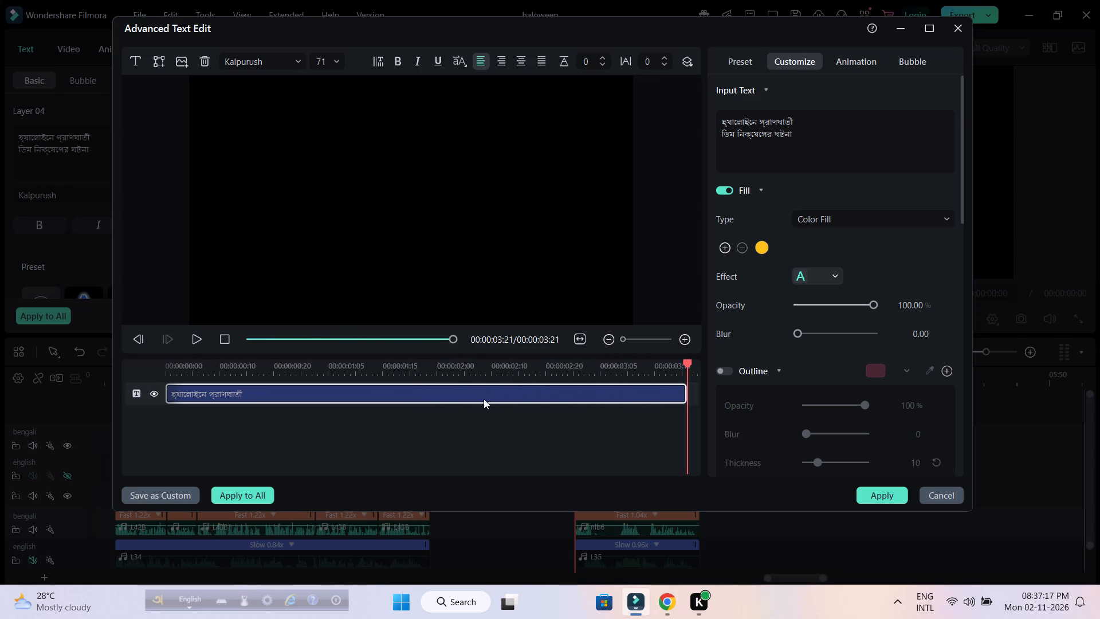
{"action": "left_click", "coordinate": [887, 497]}
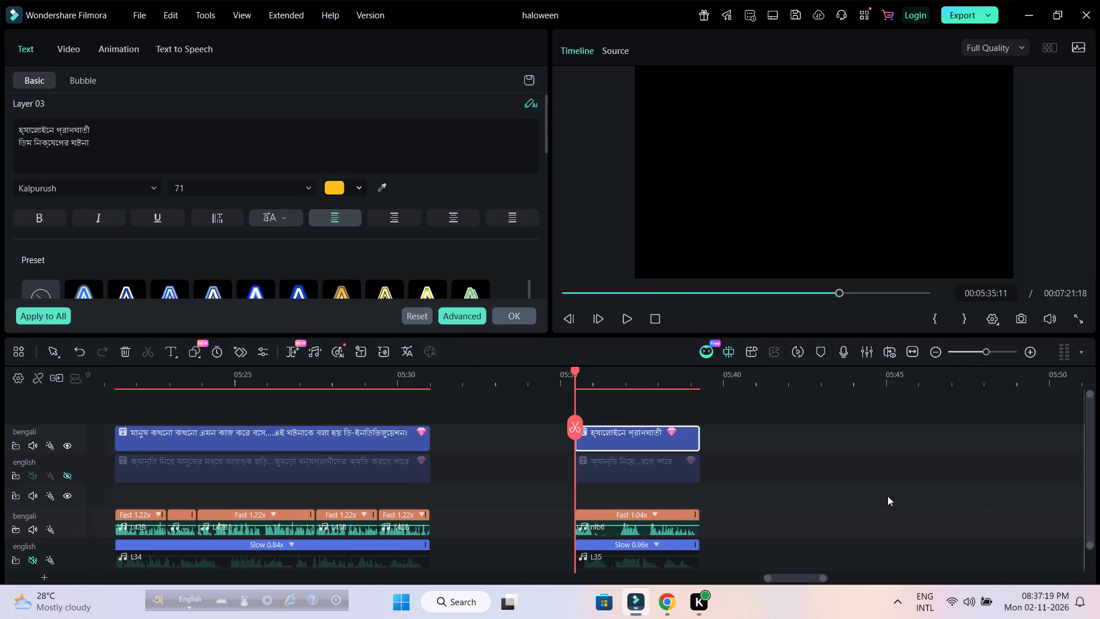
{"action": "left_click", "coordinate": [515, 315]}
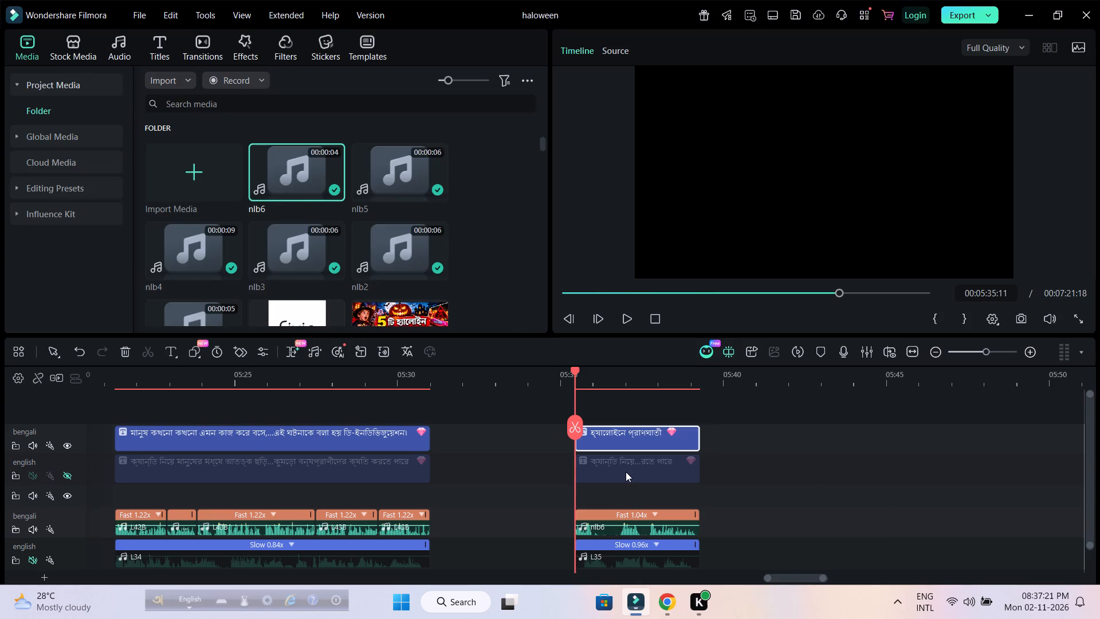
Open the English title above L35 in Advanced Text Edit, and copy the heading "No 1. A Halloween Egging Turned Fatal" from the 5 Halloween Facts document.
{"action": "double_click", "coordinate": [626, 472]}
{"action": "left_click", "coordinate": [468, 311]}
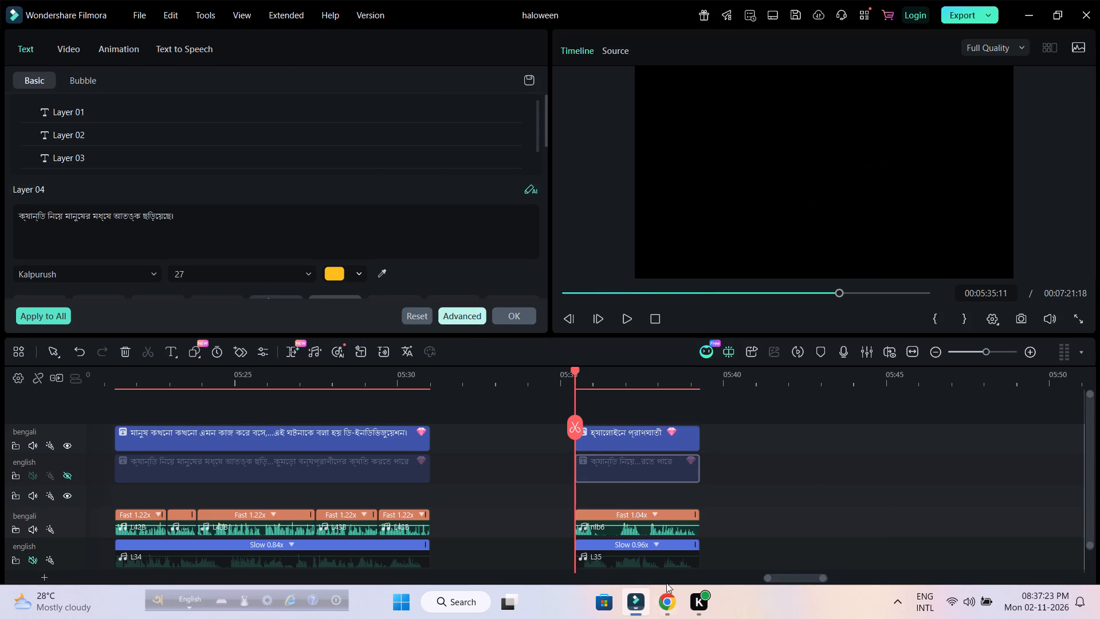
{"action": "left_click", "coordinate": [670, 605]}
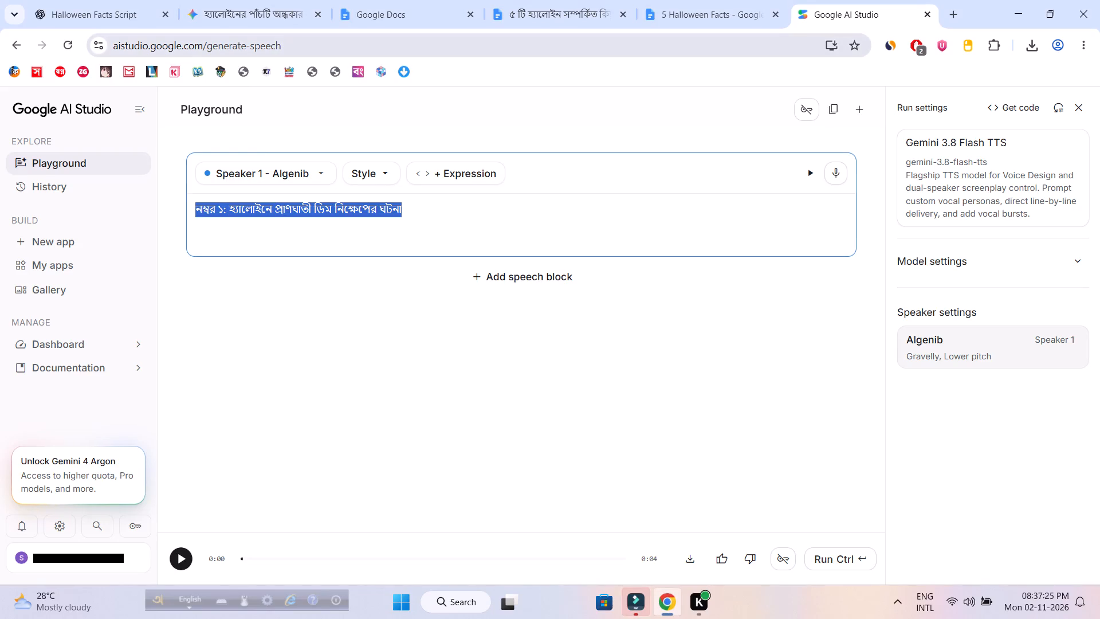
{"action": "left_click", "coordinate": [73, 5]}
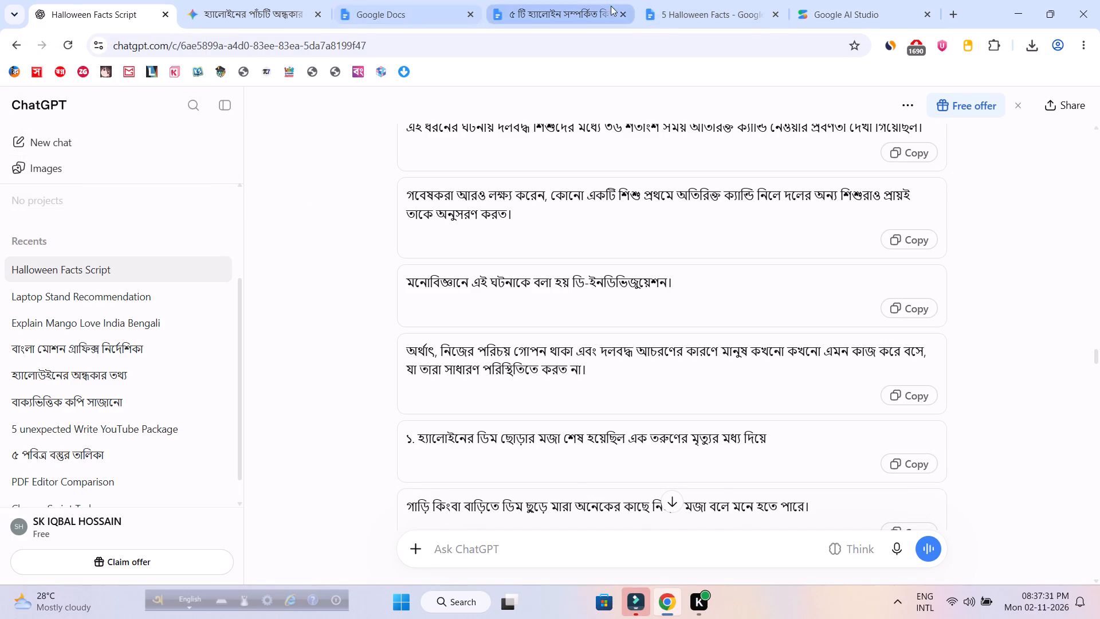
{"action": "left_click", "coordinate": [685, 6]}
{"action": "scroll", "coordinate": [486, 418], "scroll_direction": "down", "scroll_amount": 1}
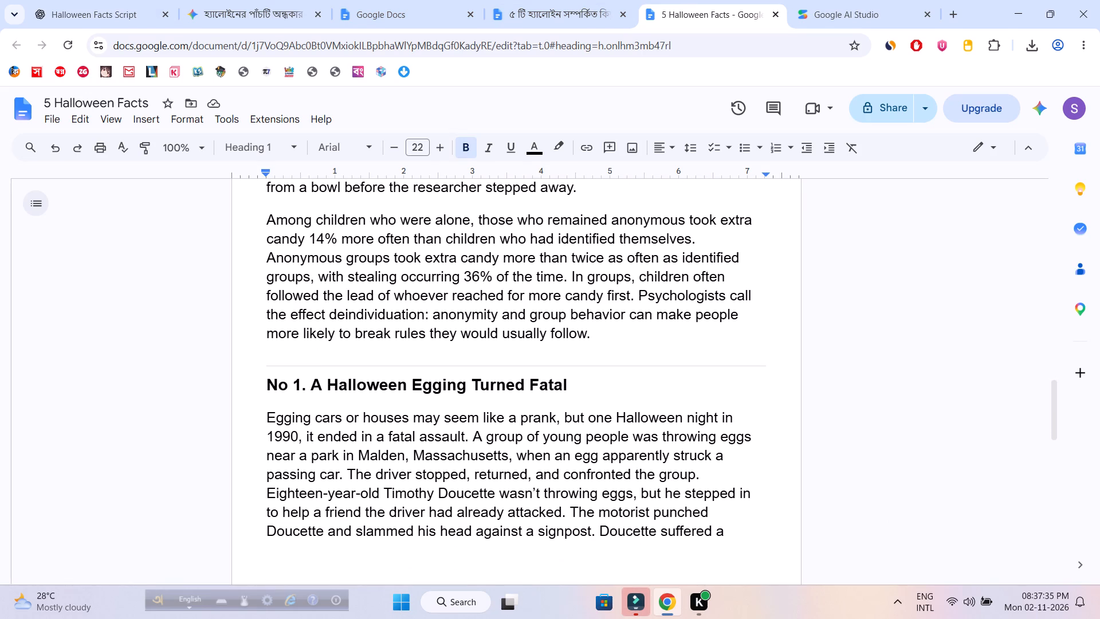
{"action": "left_click_drag", "start_coordinate": [266, 386], "coordinate": [567, 391]}
{"action": "key", "text": "ctrl+c"}
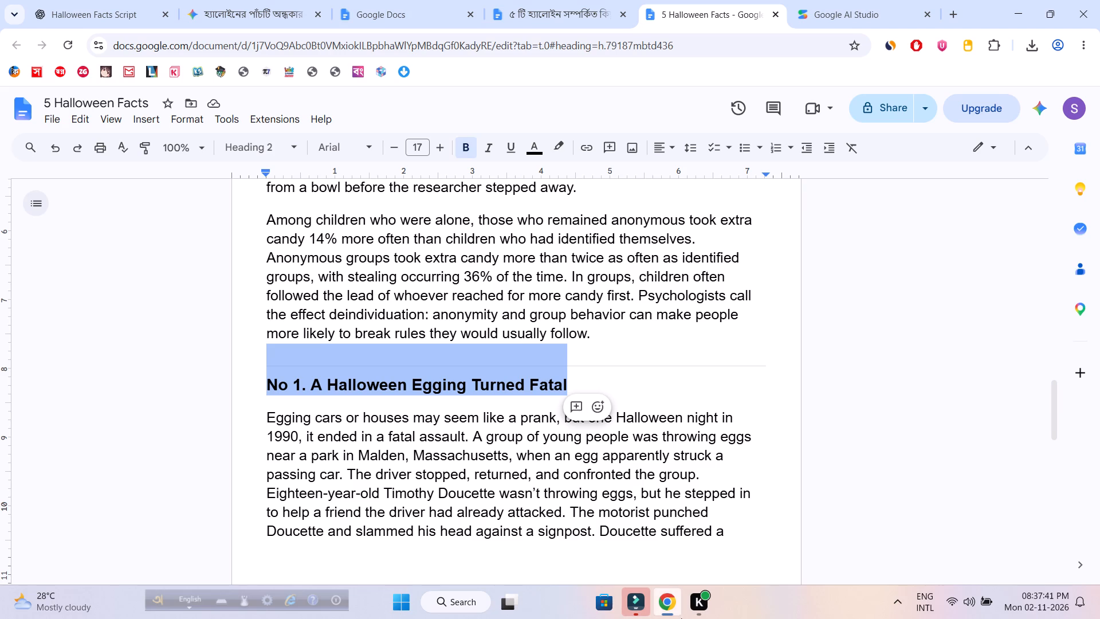
Back in Filmora, delete three layers of the English title, keeping the one beginning "আর একটি কুখ্যাত", and stretch it across the full 00:00:03:21.
{"action": "left_click", "coordinate": [641, 605]}
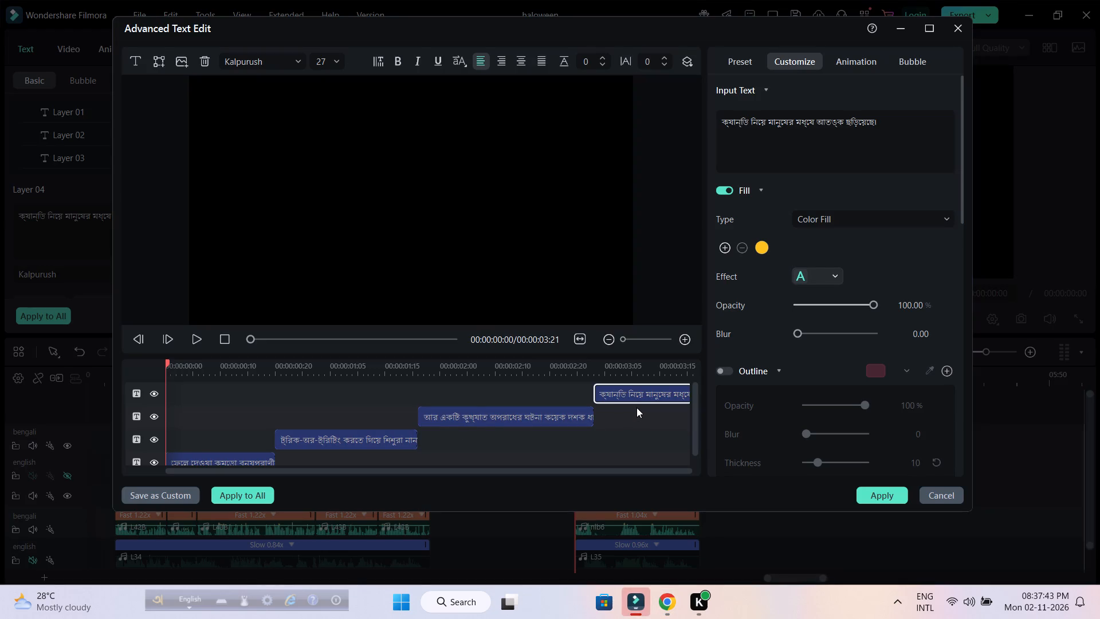
{"action": "left_click", "coordinate": [635, 398]}
{"action": "key", "text": "Delete"}
{"action": "key", "text": "Delete"}
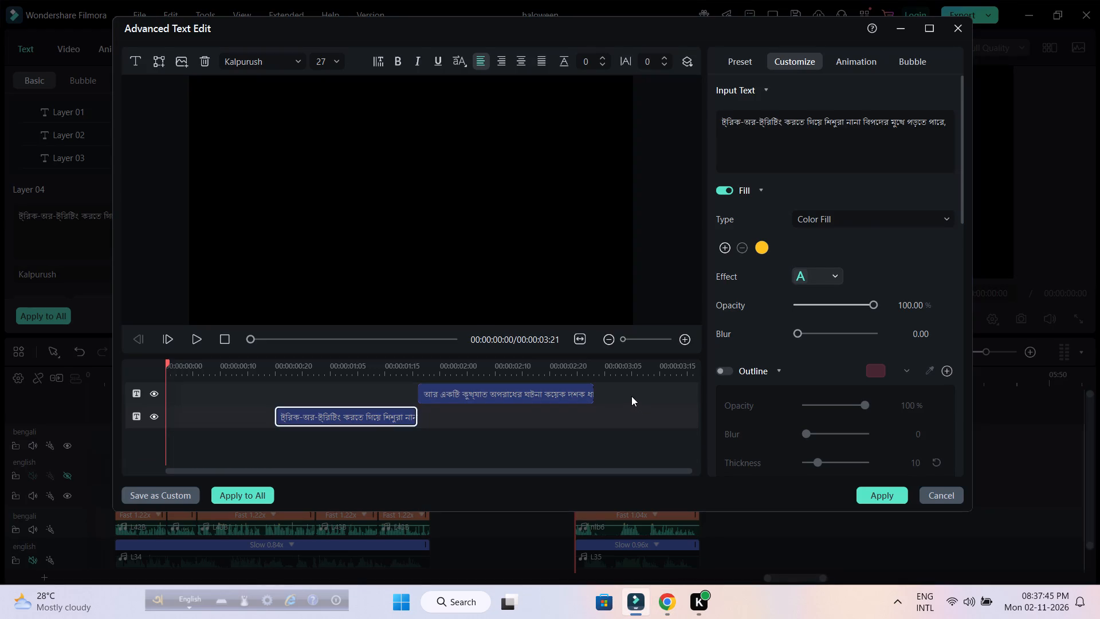
{"action": "key", "text": "Delete"}
{"action": "left_click_drag", "start_coordinate": [423, 394], "coordinate": [76, 394]}
{"action": "left_click_drag", "start_coordinate": [589, 393], "coordinate": [747, 402]}
Replace the remaining layer's text with the heading "No 1. A Halloween Egging Turned Fatal", preview it and apply the title edit.
{"action": "left_click_drag", "start_coordinate": [945, 122], "coordinate": [722, 107]}
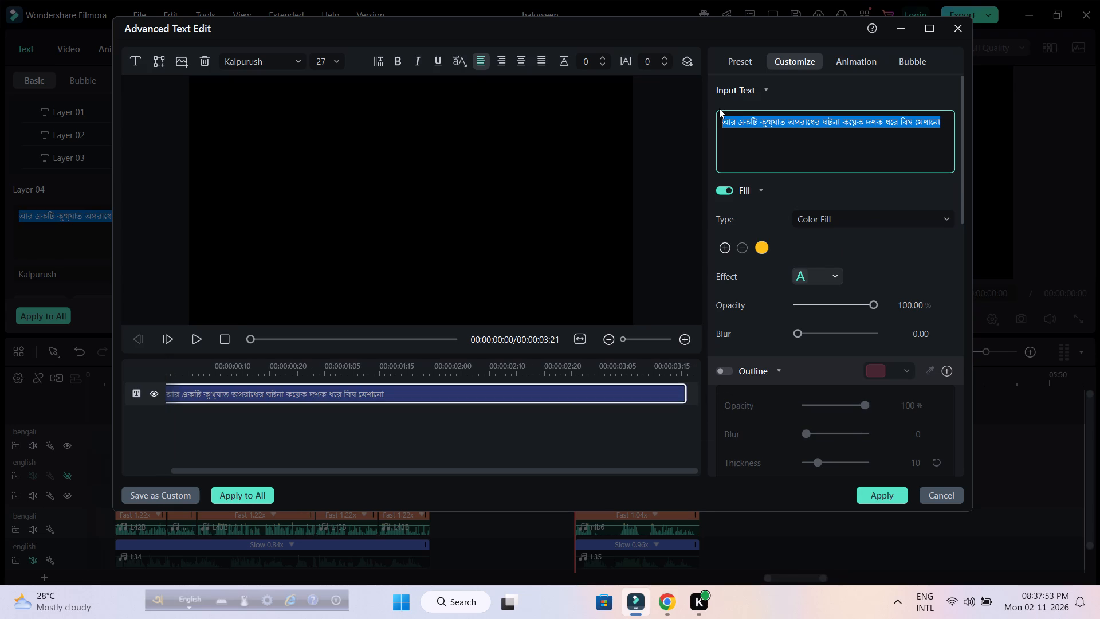
{"action": "key", "text": "ctrl+v"}
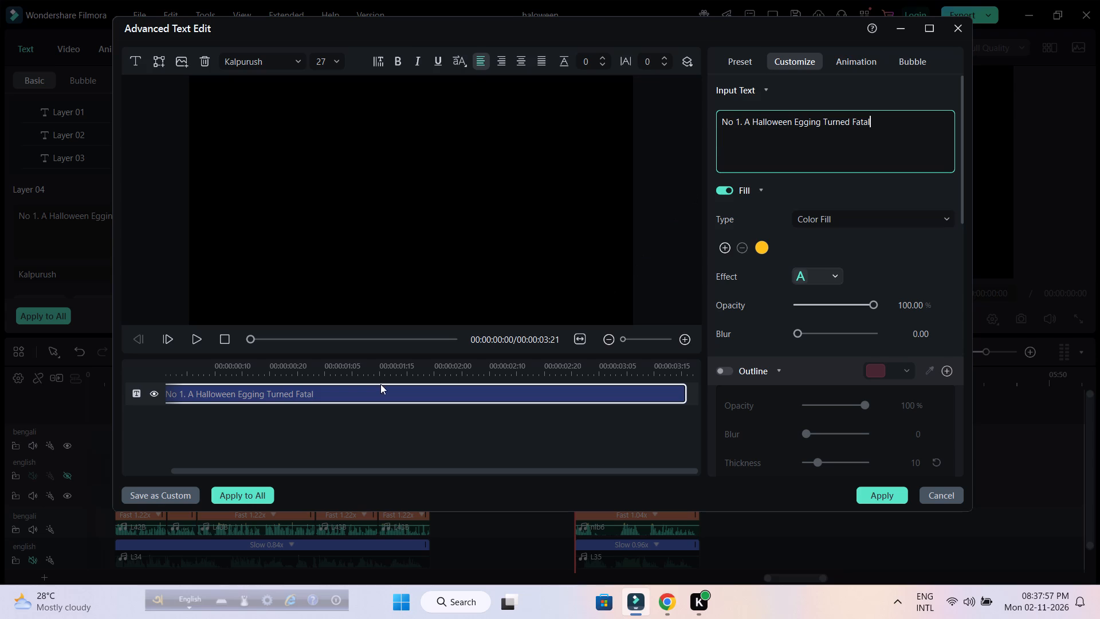
{"action": "left_click", "coordinate": [202, 342]}
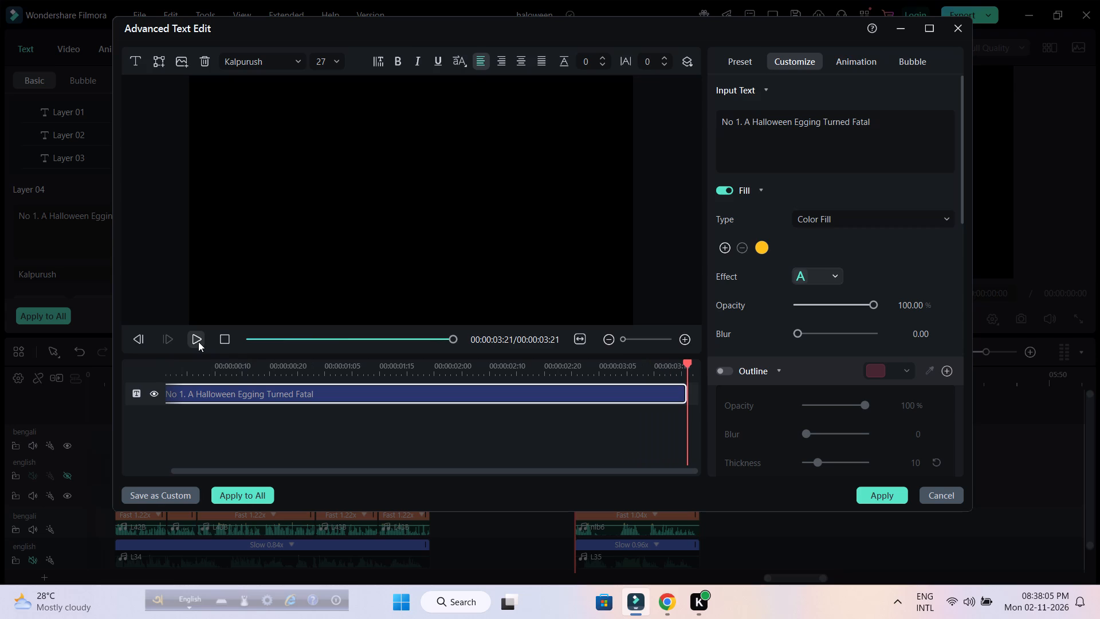
{"action": "left_click", "coordinate": [877, 500]}
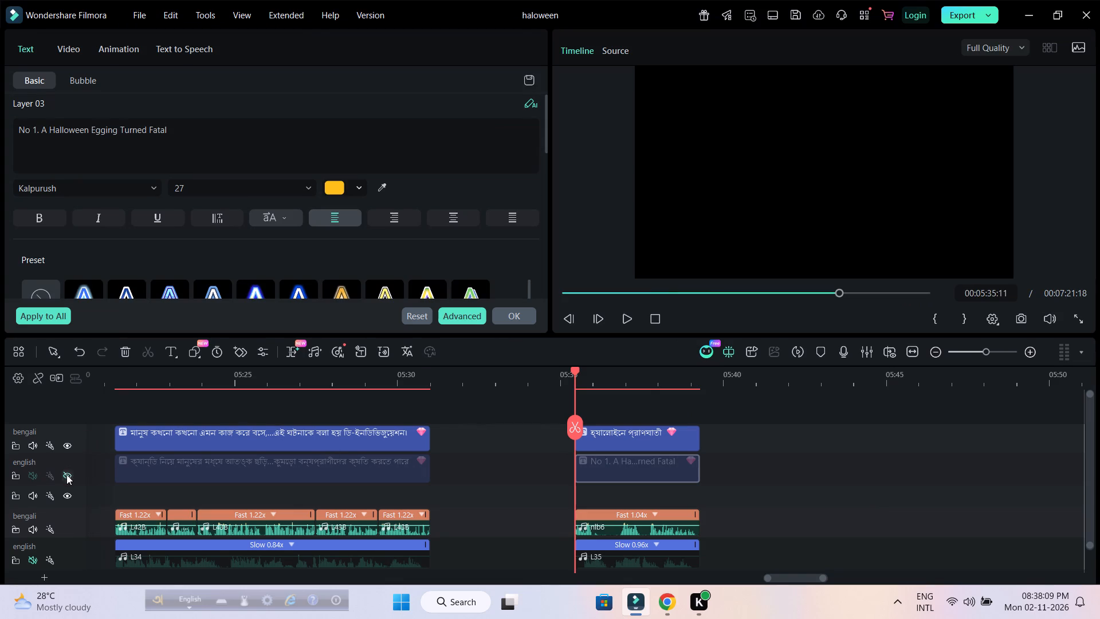
Show the English title track, hide the Bengali title track, and play the new English title on the timeline.
{"action": "left_click", "coordinate": [66, 475]}
{"action": "left_click", "coordinate": [612, 472]}
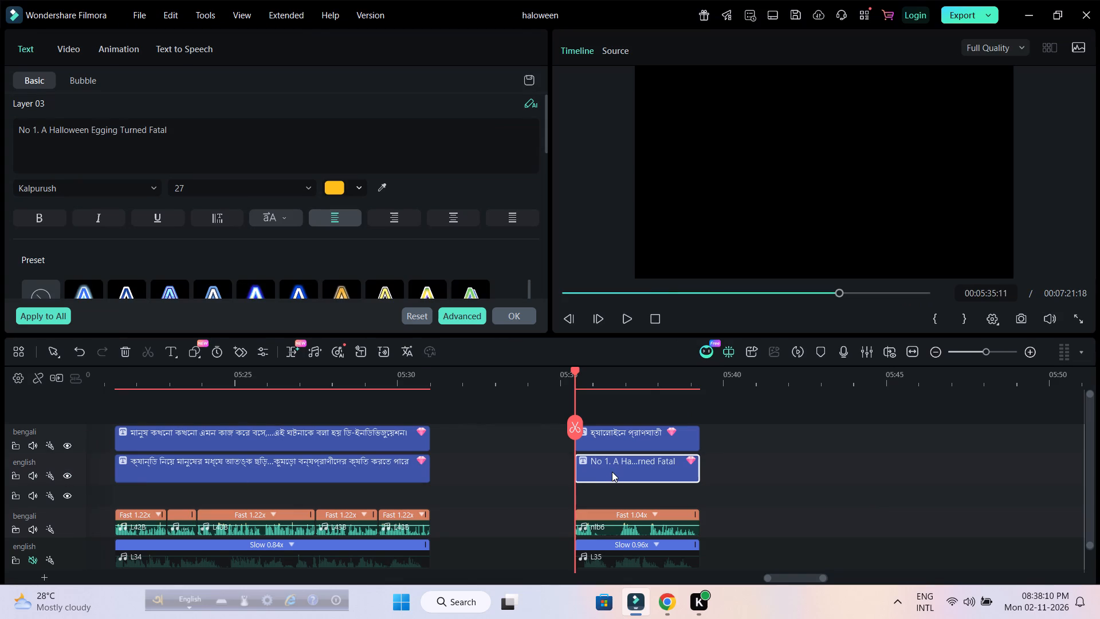
{"action": "left_click", "coordinate": [65, 444]}
{"action": "key", "text": "space"}
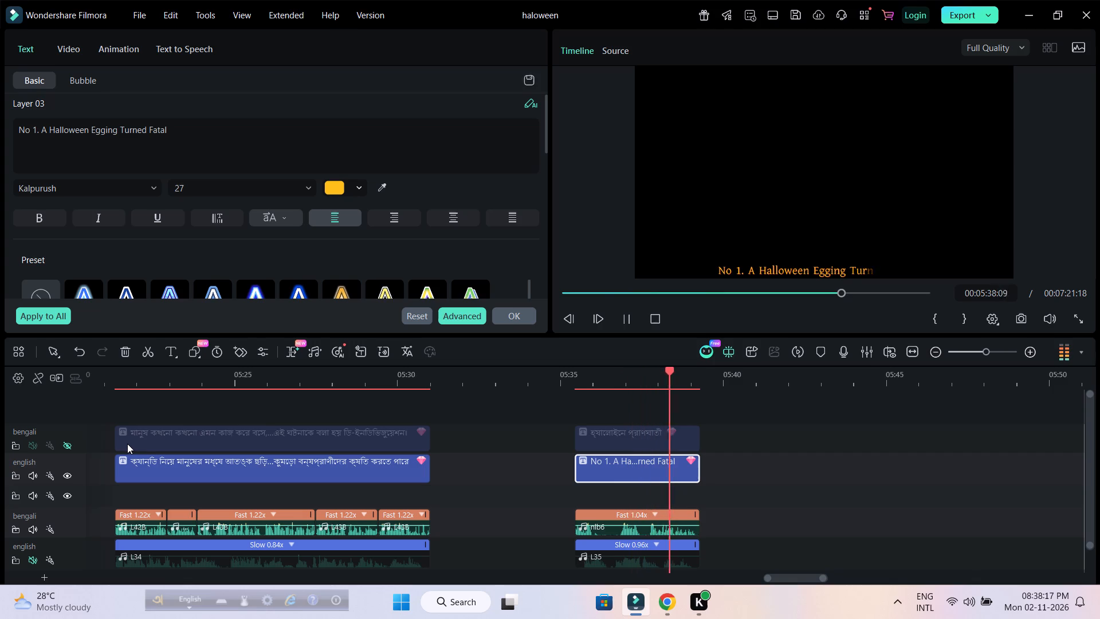
Reopen the English title above L35 in Advanced Text Edit and move its text up to the middle of the frame.
{"action": "key", "text": "space"}
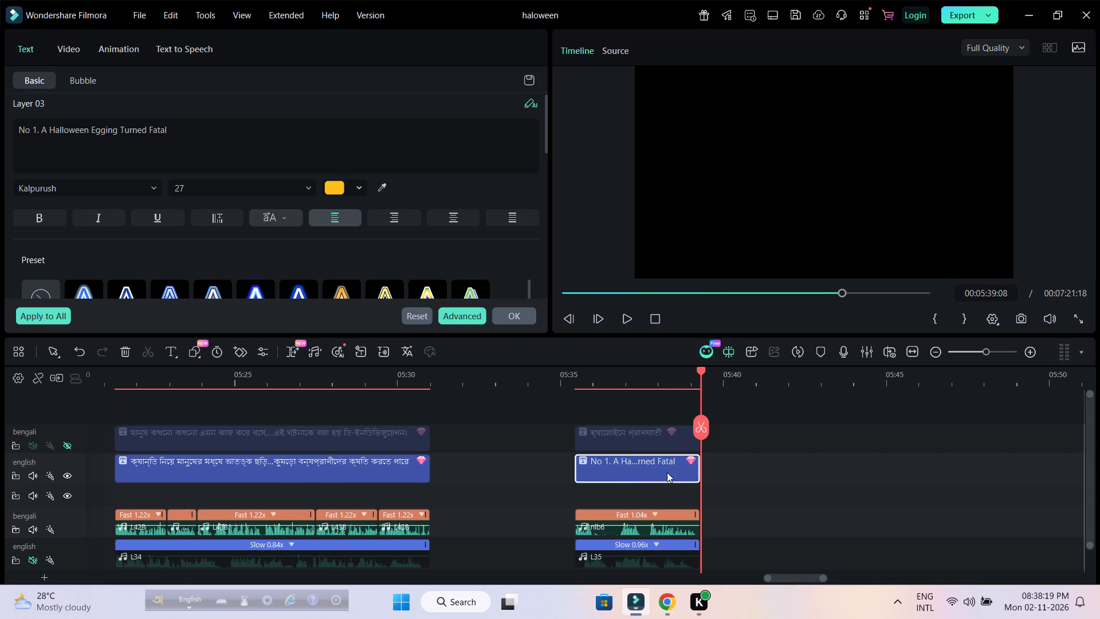
{"action": "left_click", "coordinate": [667, 472]}
{"action": "left_click", "coordinate": [667, 472]}
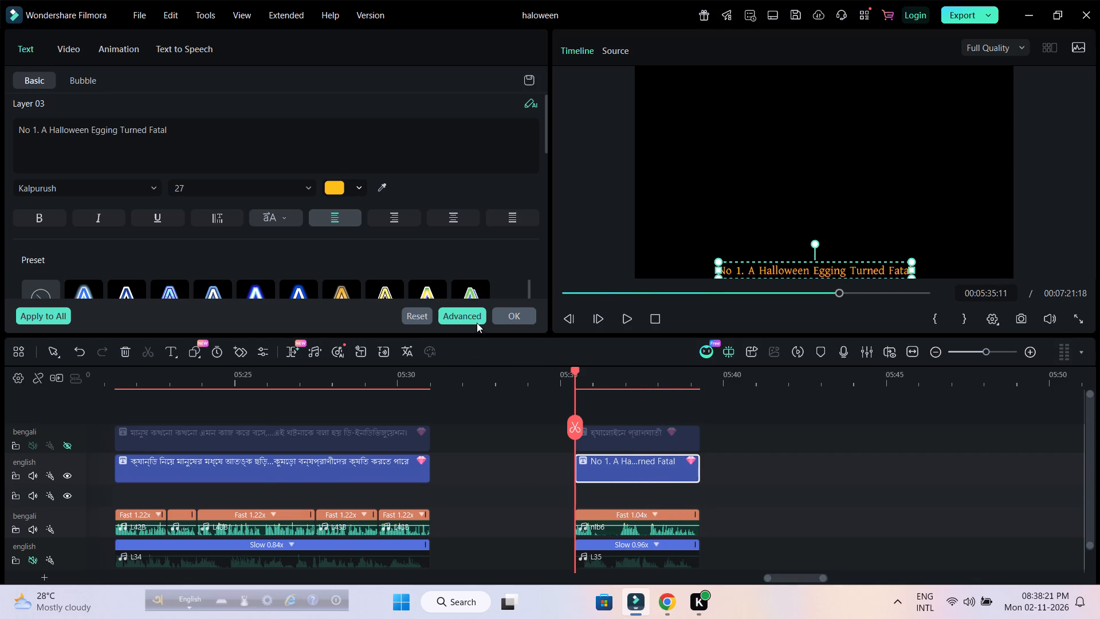
{"action": "left_click", "coordinate": [478, 318]}
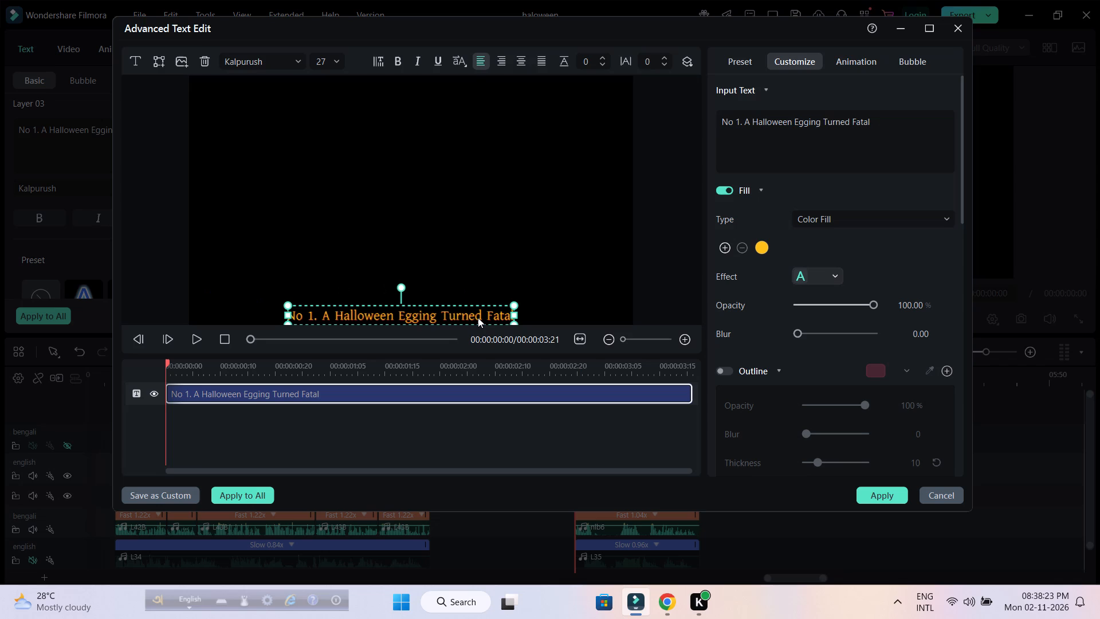
{"action": "left_click_drag", "start_coordinate": [462, 316], "coordinate": [467, 215]}
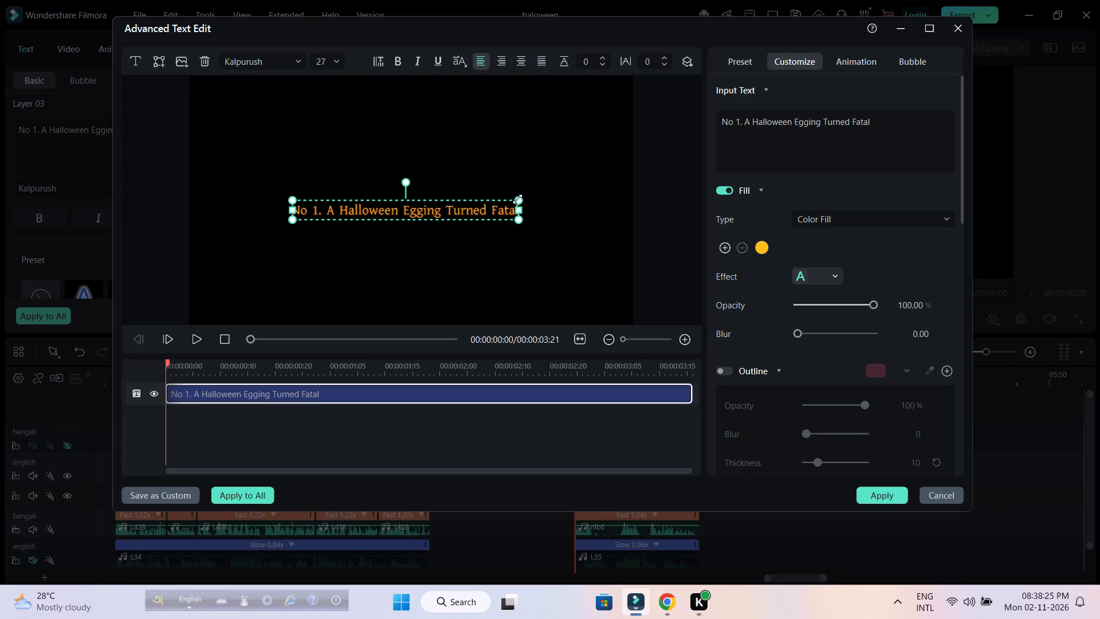
Remove "No 1." from the title text and break it into two lines, "A Halloween Egging" and "Turned Fatal".
{"action": "left_click_drag", "start_coordinate": [744, 119], "coordinate": [638, 122]}
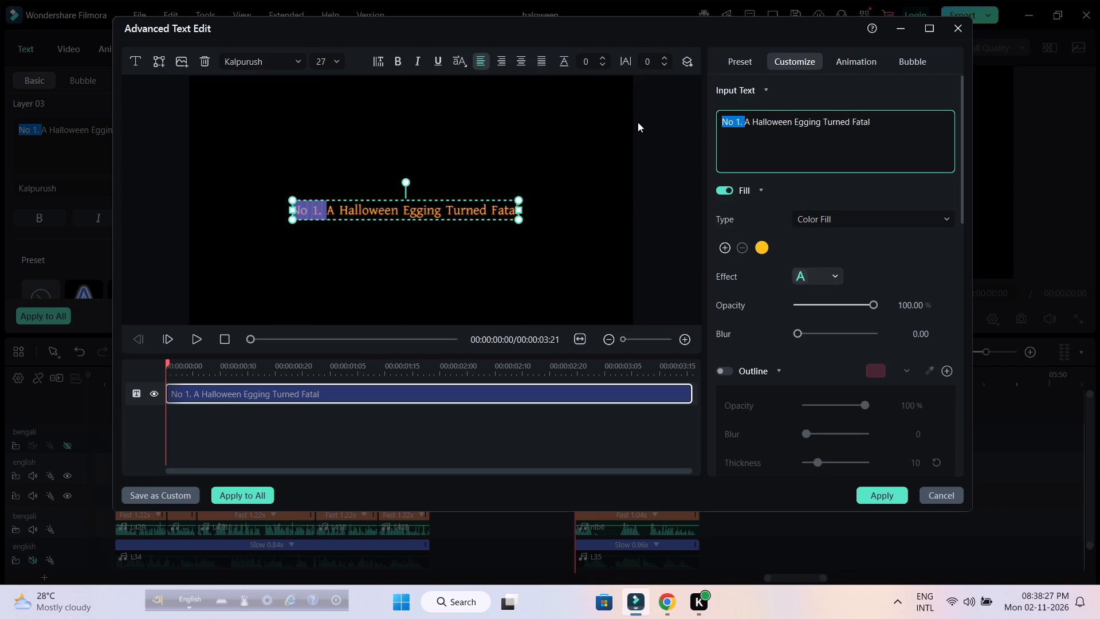
{"action": "key", "text": "BackSpace"}
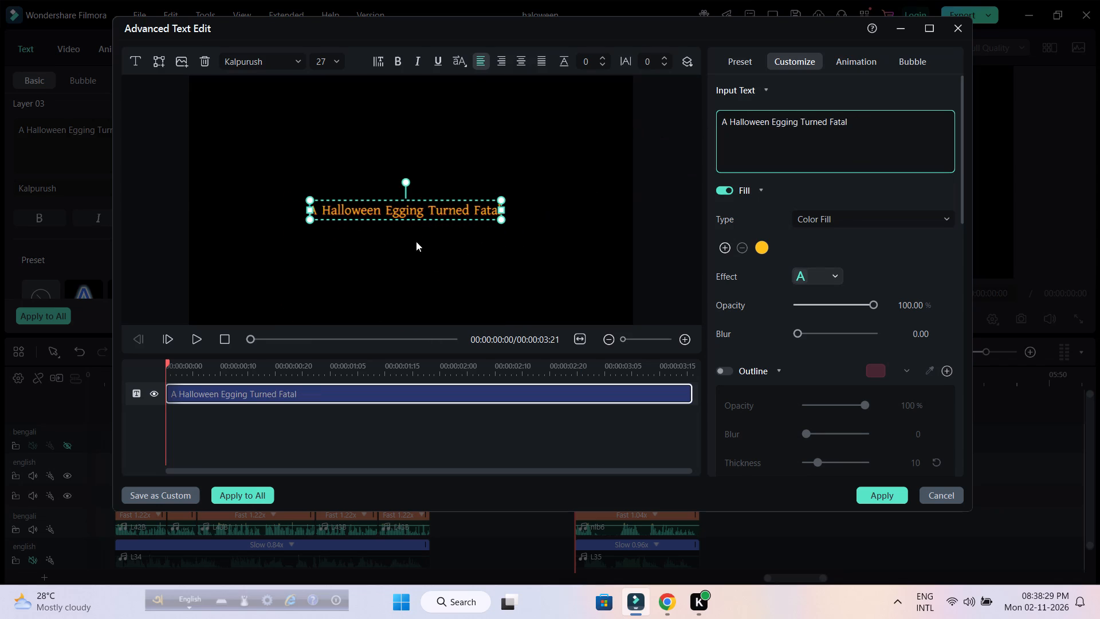
{"action": "left_click", "coordinate": [799, 123]}
{"action": "key", "text": "BackSpace"}
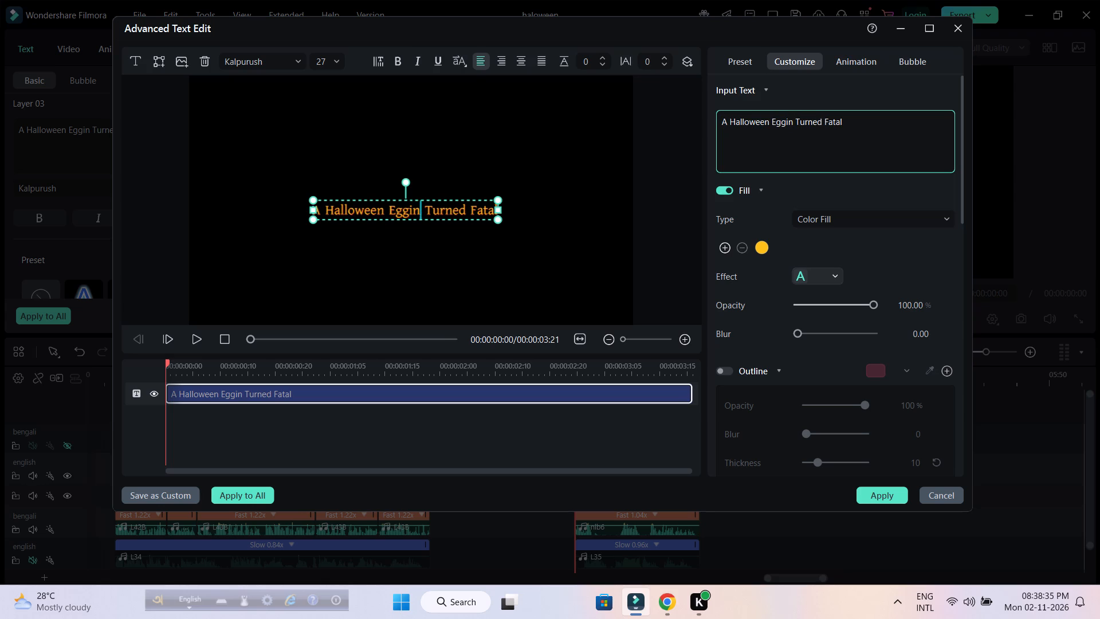
{"action": "key", "text": "g"}
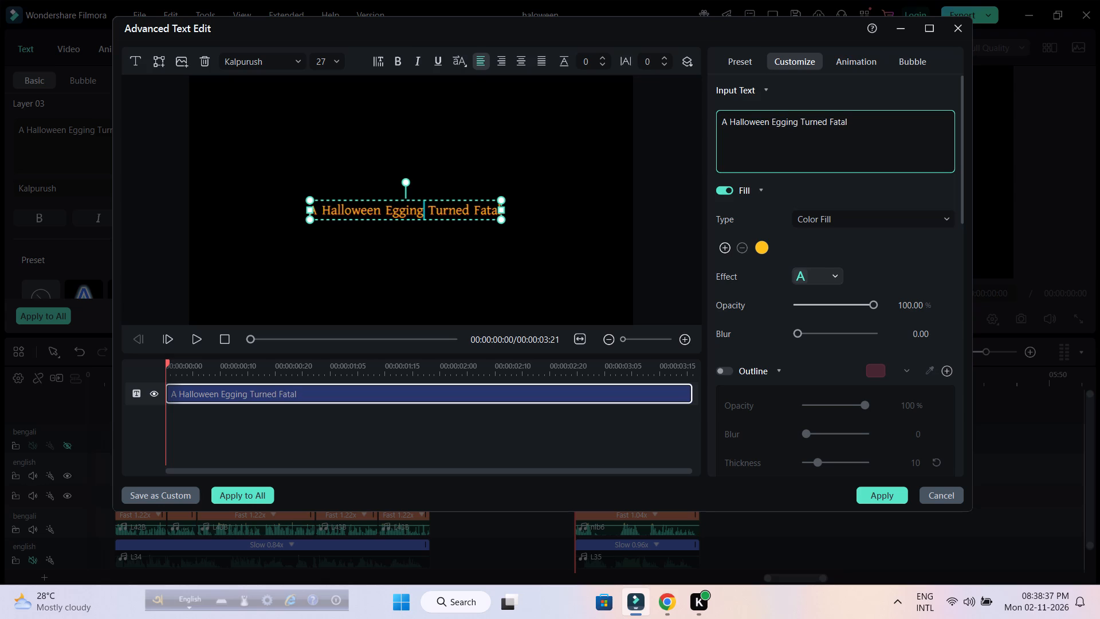
{"action": "key", "text": "Right"}
{"action": "key", "text": "BackSpace"}
{"action": "key", "text": "Return"}
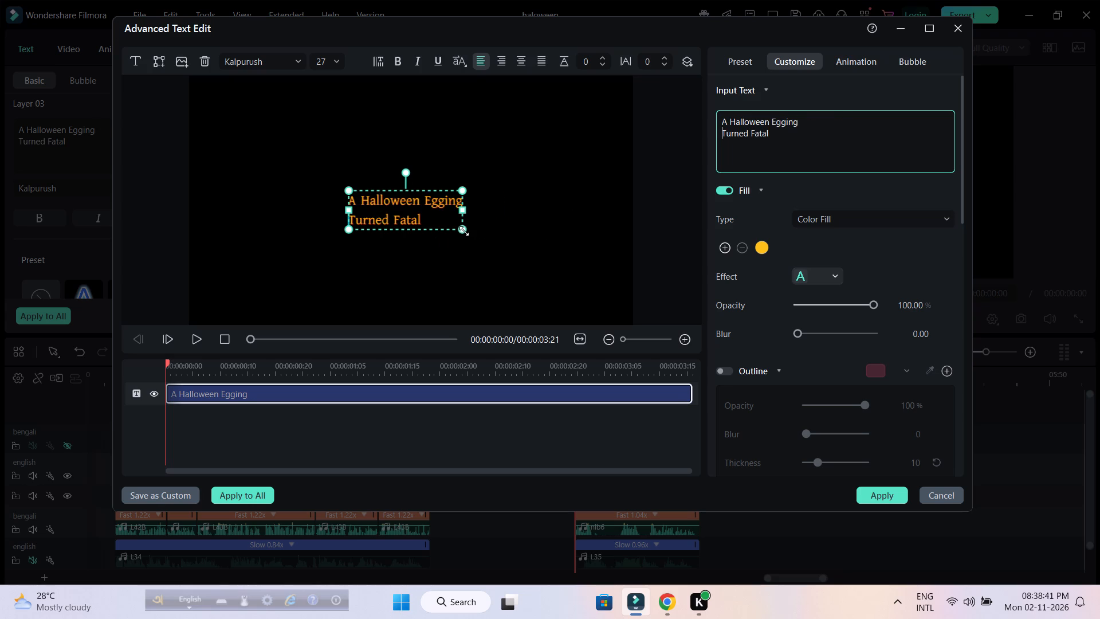
Enlarge the two-line title to about font size 77, position it around the frame's centre, preview it and apply the title edit.
{"action": "left_click_drag", "start_coordinate": [459, 230], "coordinate": [492, 265]}
{"action": "left_click_drag", "start_coordinate": [461, 227], "coordinate": [473, 241]}
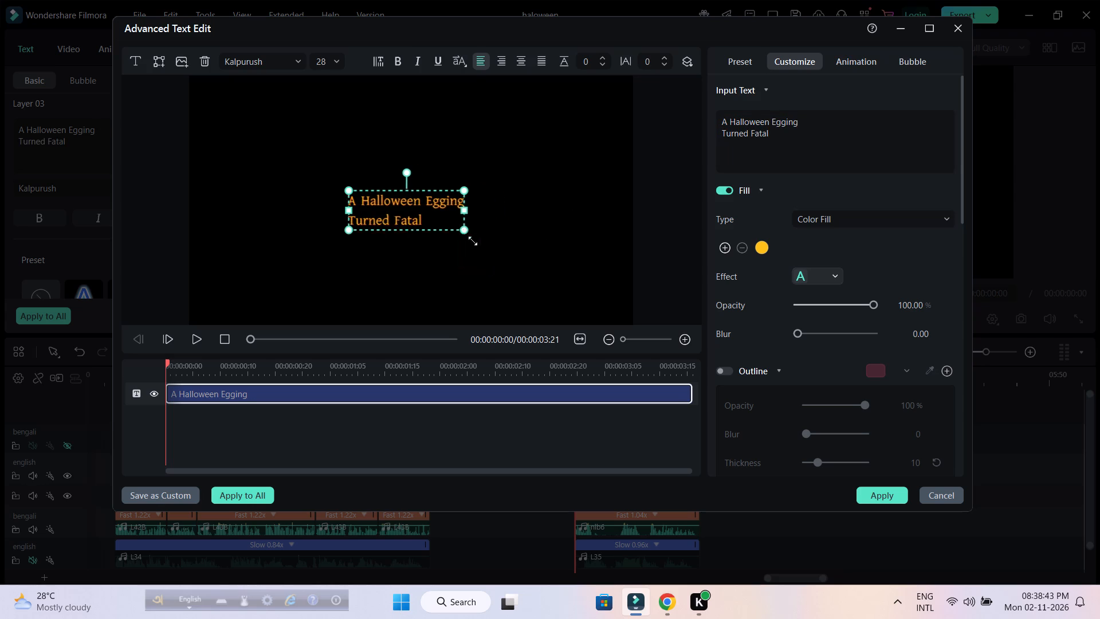
{"action": "left_click_drag", "start_coordinate": [473, 241], "coordinate": [510, 270]}
{"action": "left_click_drag", "start_coordinate": [491, 250], "coordinate": [403, 213]}
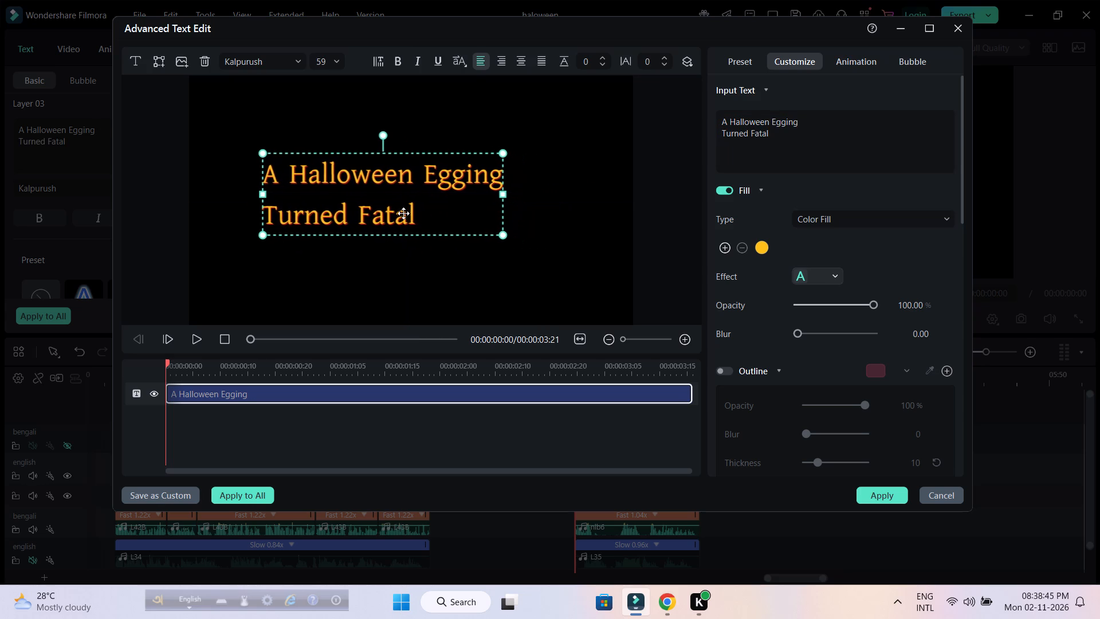
{"action": "left_click_drag", "start_coordinate": [403, 213], "coordinate": [396, 212]}
{"action": "left_click_drag", "start_coordinate": [492, 232], "coordinate": [516, 256]}
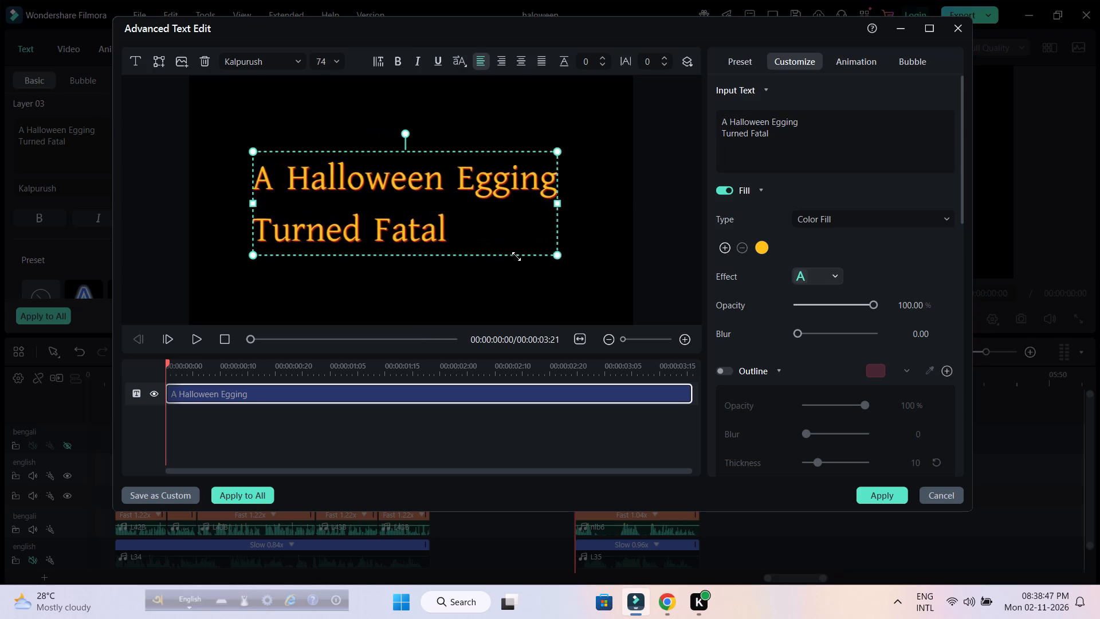
{"action": "left_click_drag", "start_coordinate": [516, 256], "coordinate": [518, 258]}
{"action": "left_click_drag", "start_coordinate": [447, 223], "coordinate": [431, 222]}
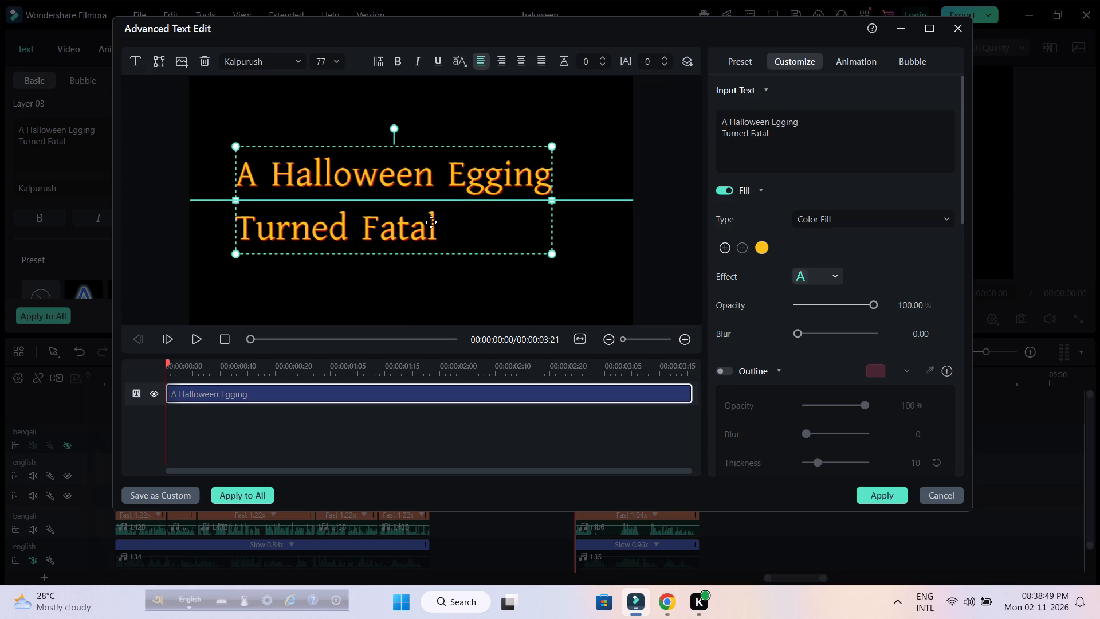
{"action": "left_click_drag", "start_coordinate": [431, 222], "coordinate": [435, 220]}
{"action": "left_click", "coordinate": [201, 340]}
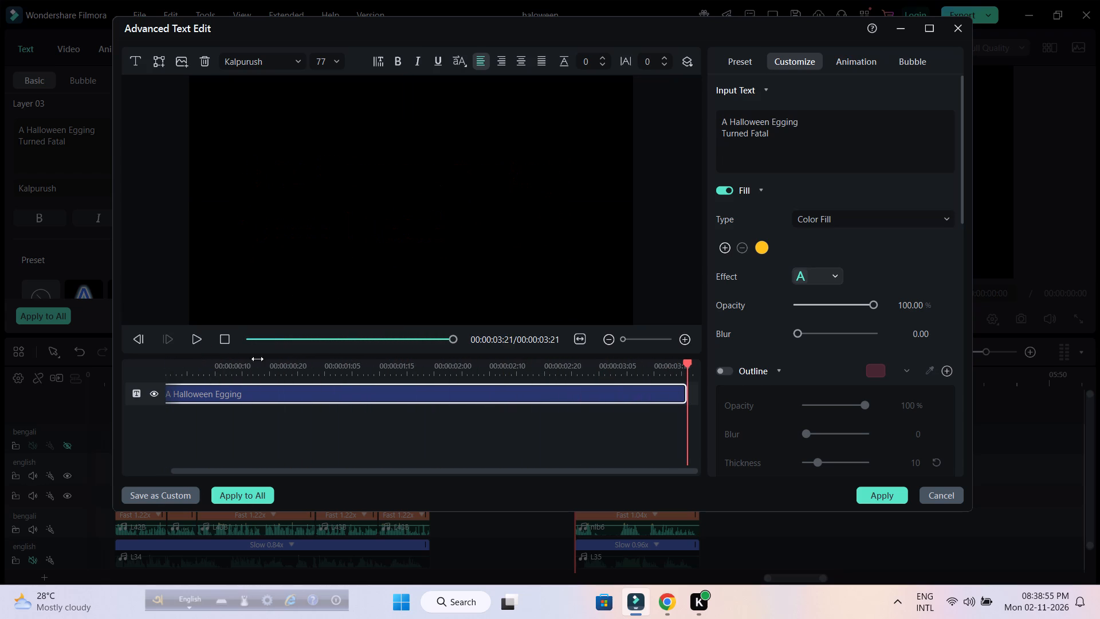
{"action": "left_click", "coordinate": [875, 496]}
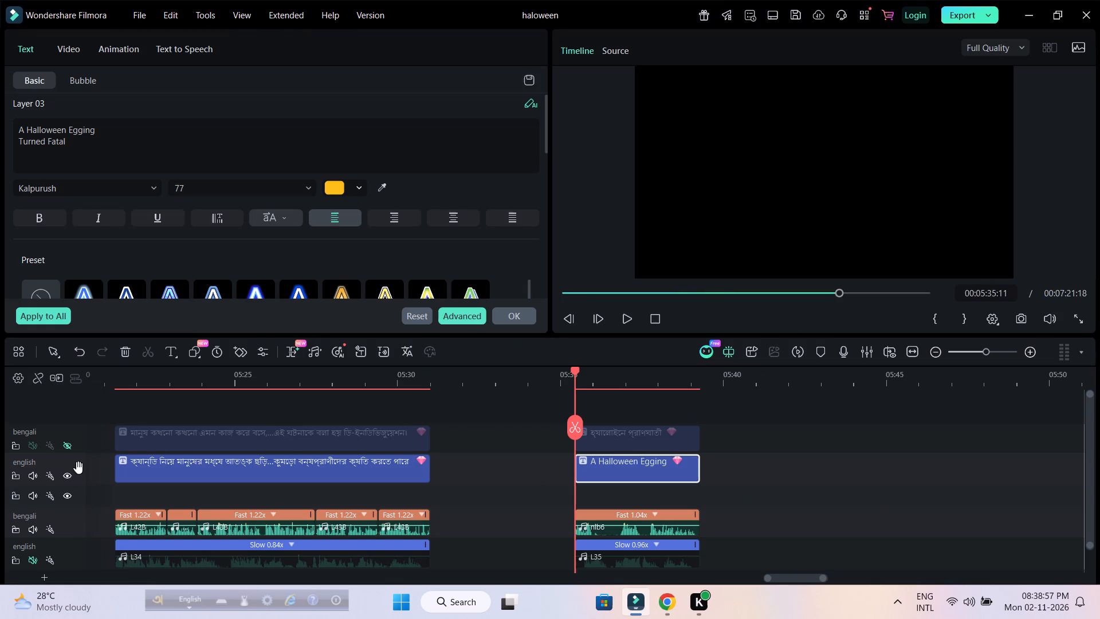
Hide the English title track and show the Bengali title track on the timeline.
{"action": "left_click", "coordinate": [66, 475]}
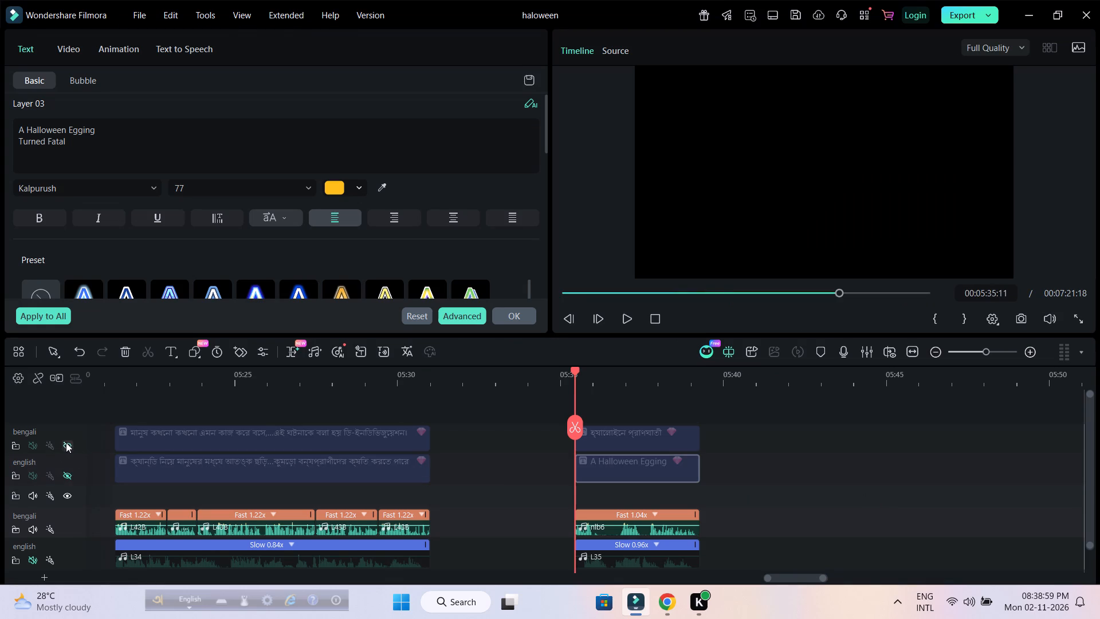
{"action": "left_click", "coordinate": [66, 442]}
{"action": "left_click_drag", "start_coordinate": [683, 379], "coordinate": [671, 379]}
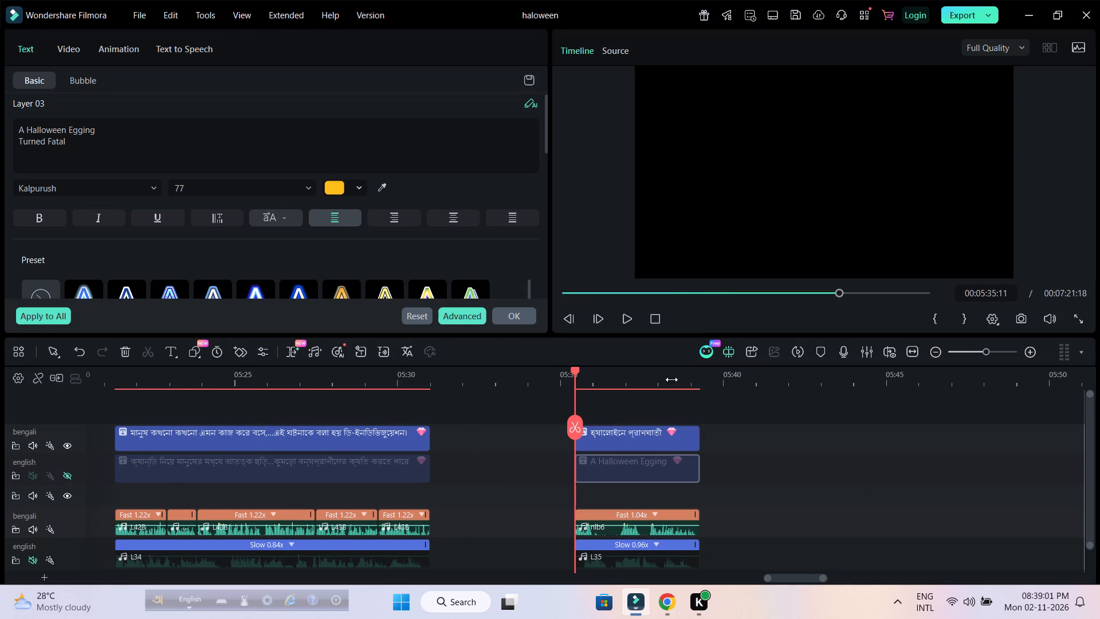
{"action": "left_click_drag", "start_coordinate": [671, 379], "coordinate": [524, 380]}
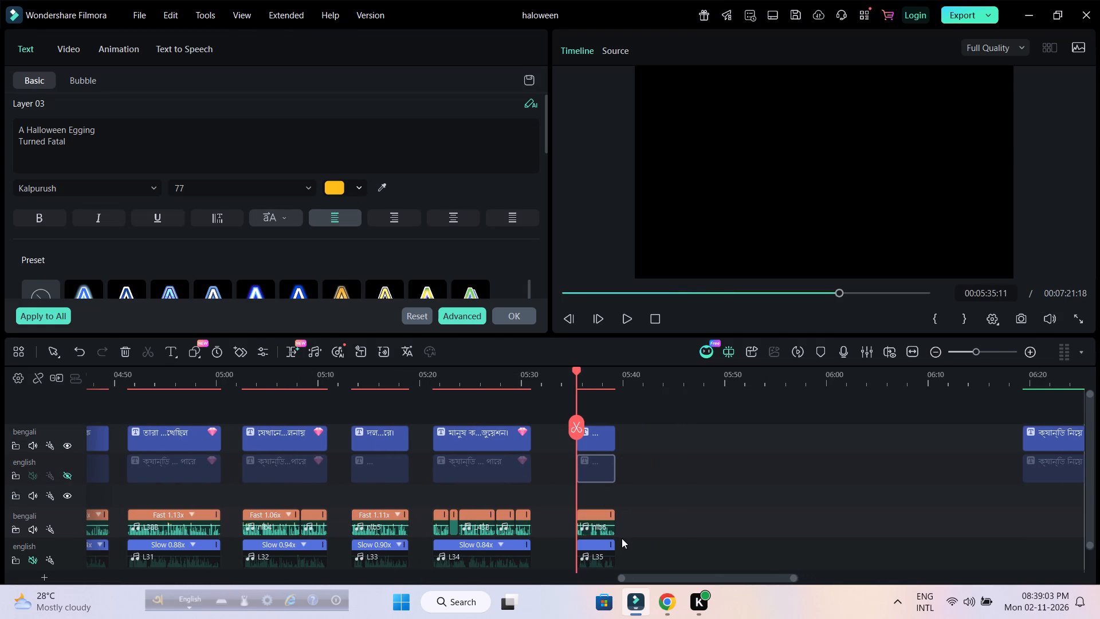